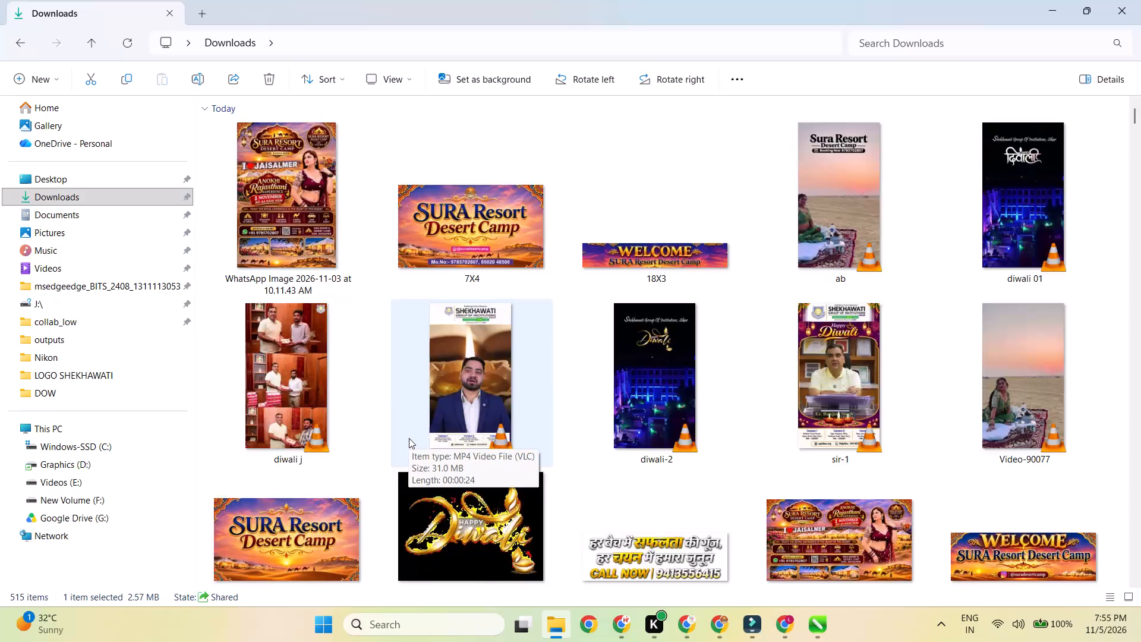
Preview the 10X8 resort banner image from the Downloads folder at full view, check it twice, and close the preview.
scroll(409, 438, down, 4)
double_click(333, 483)
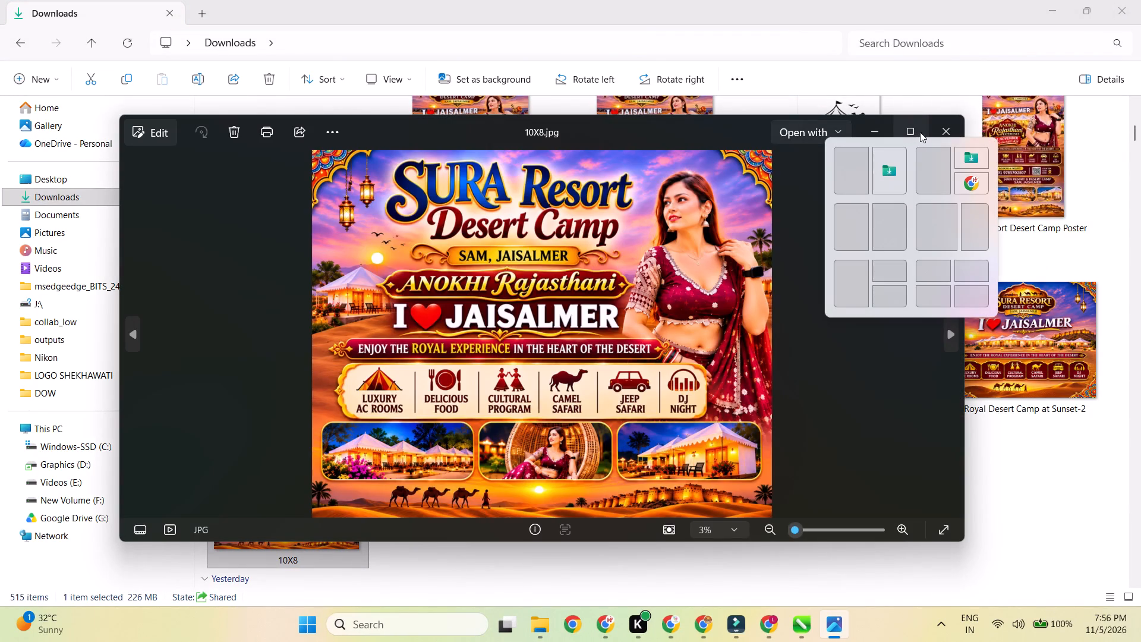
click(938, 131)
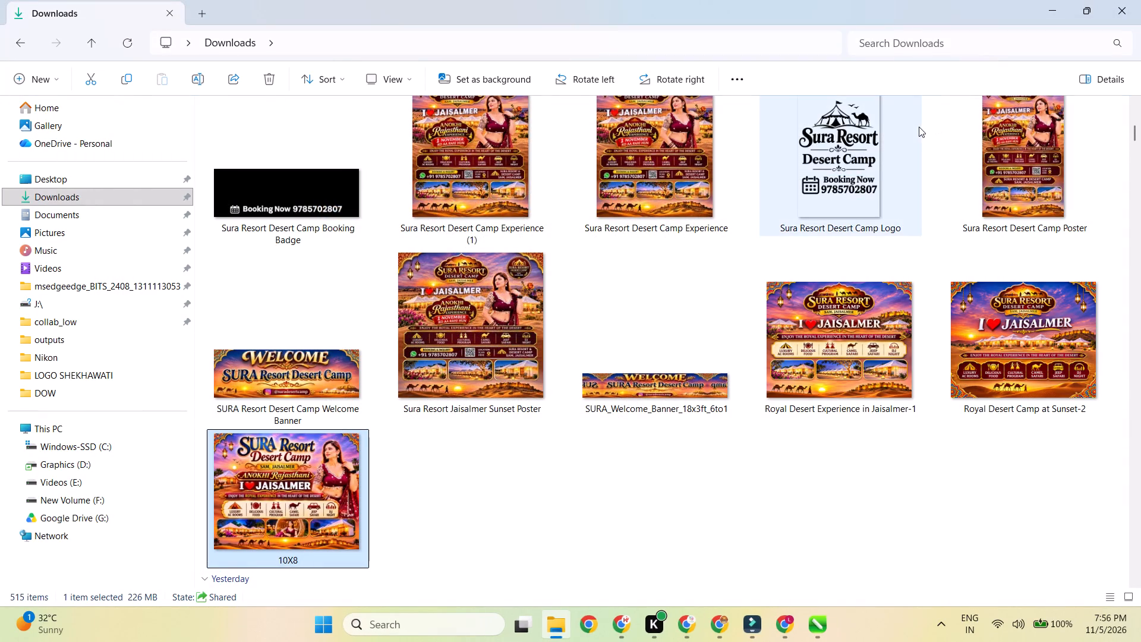
double_click(314, 509)
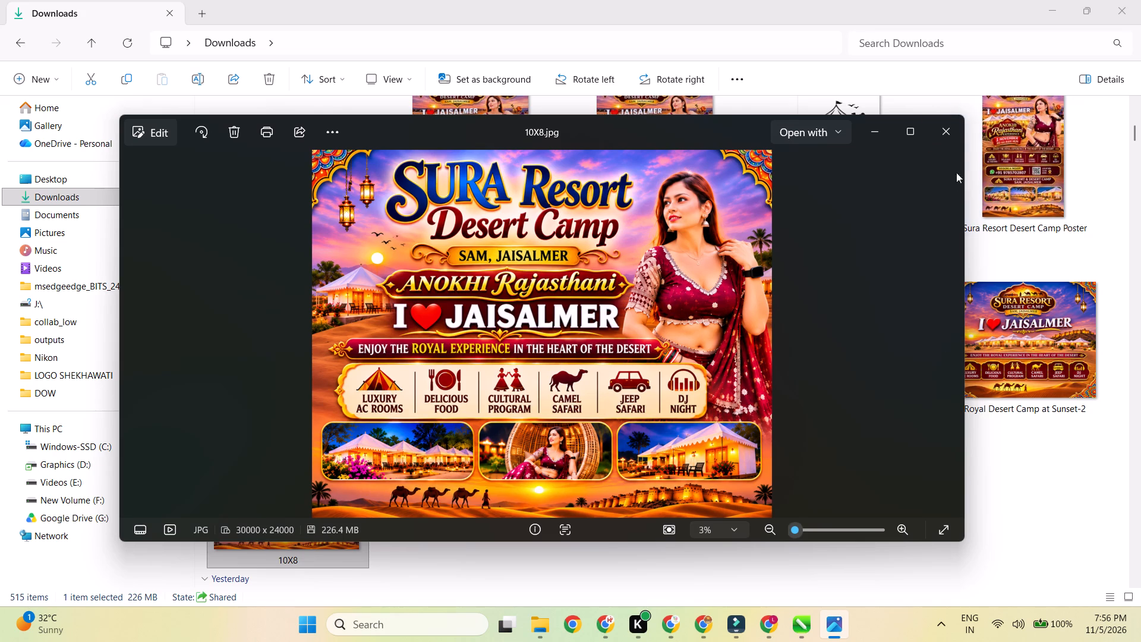
click(949, 134)
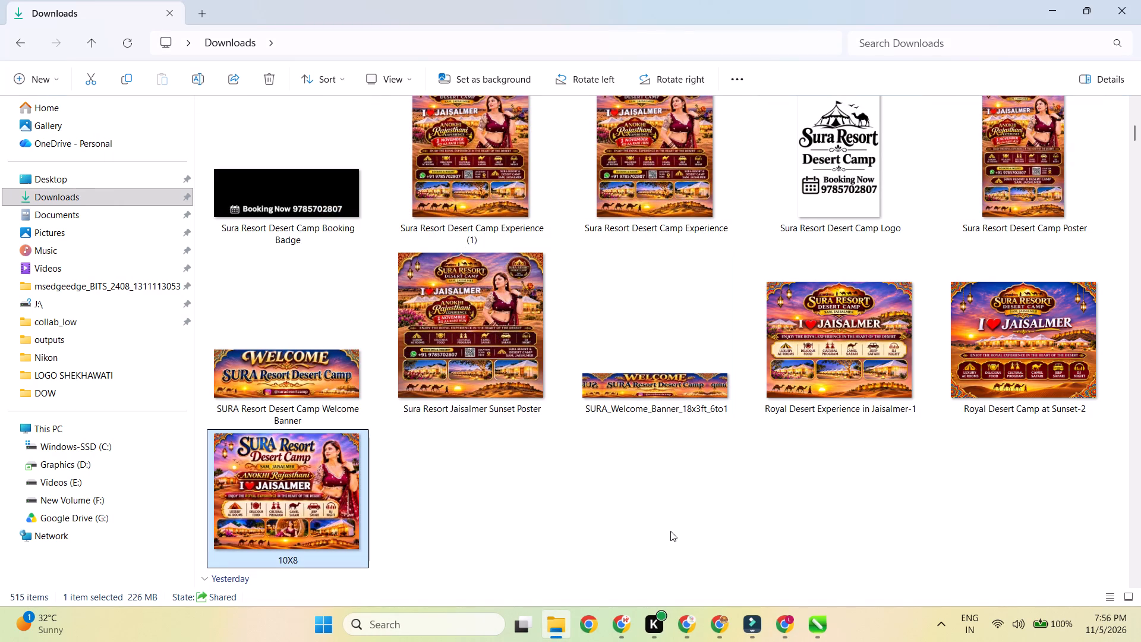
Select the Sura Resort Desert Camp Booking Badge image in the Downloads folder.
click(295, 201)
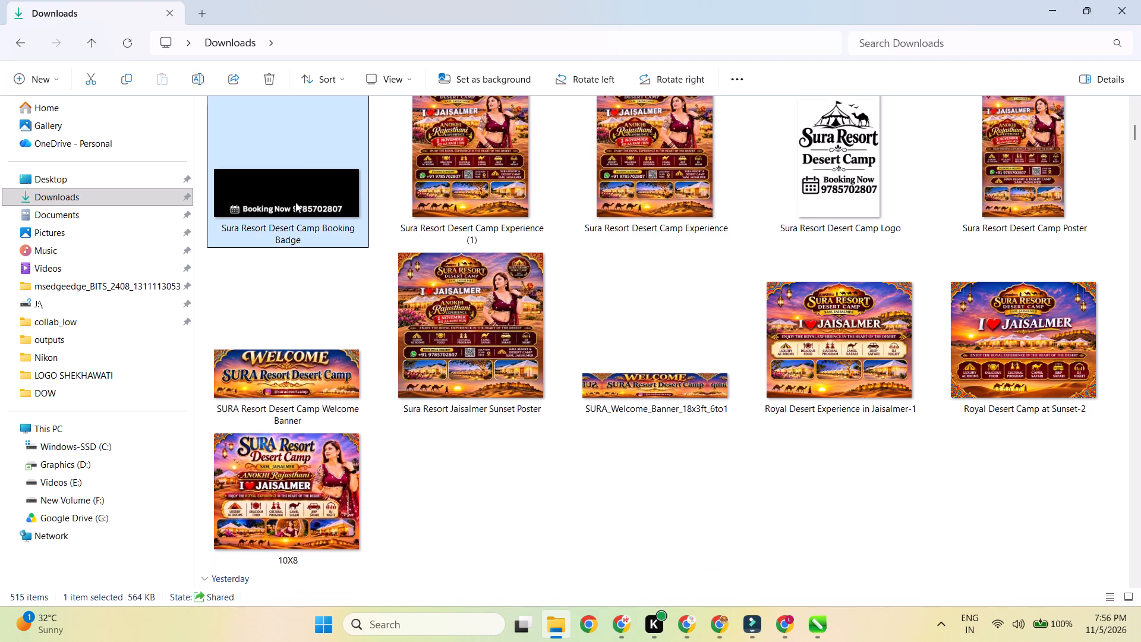
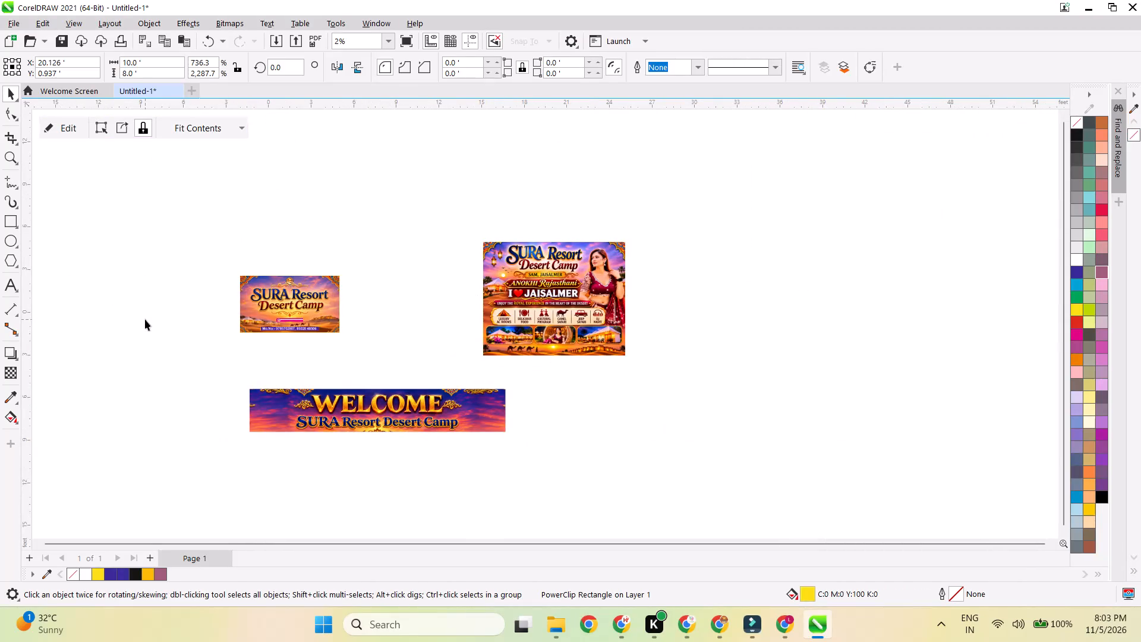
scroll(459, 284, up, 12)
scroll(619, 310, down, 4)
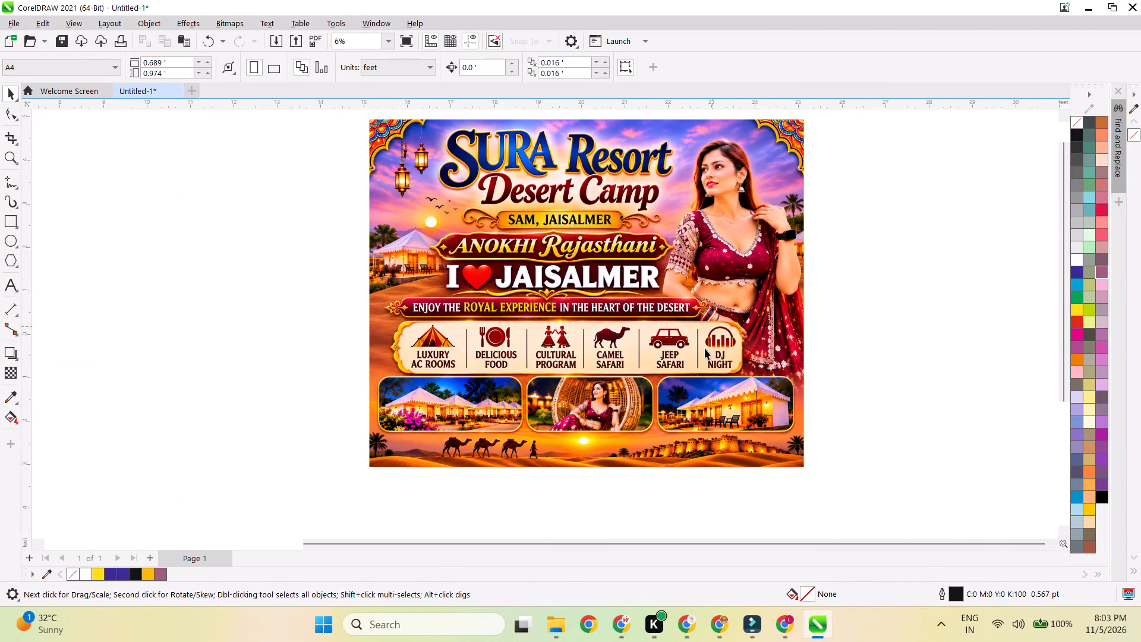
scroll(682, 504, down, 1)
Switch to Filmora and delete the three Video-90077 clips from Video 1, closing the gap before the poster image.
click(751, 622)
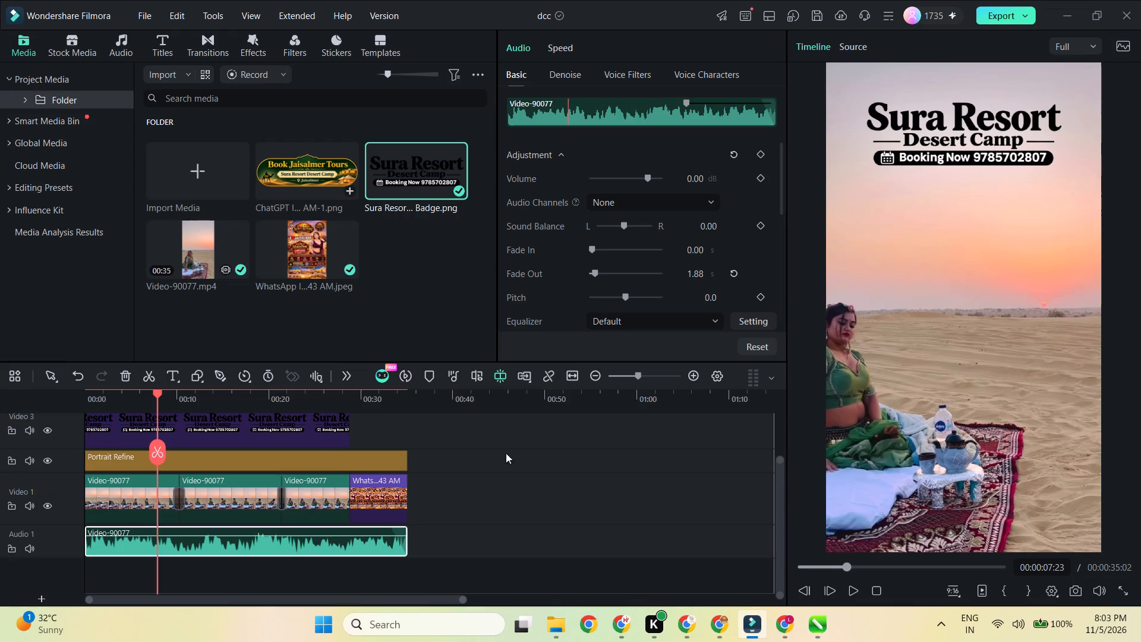
click(138, 490)
key(Delete)
click(223, 498)
key(Delete)
click(302, 492)
key(Delete)
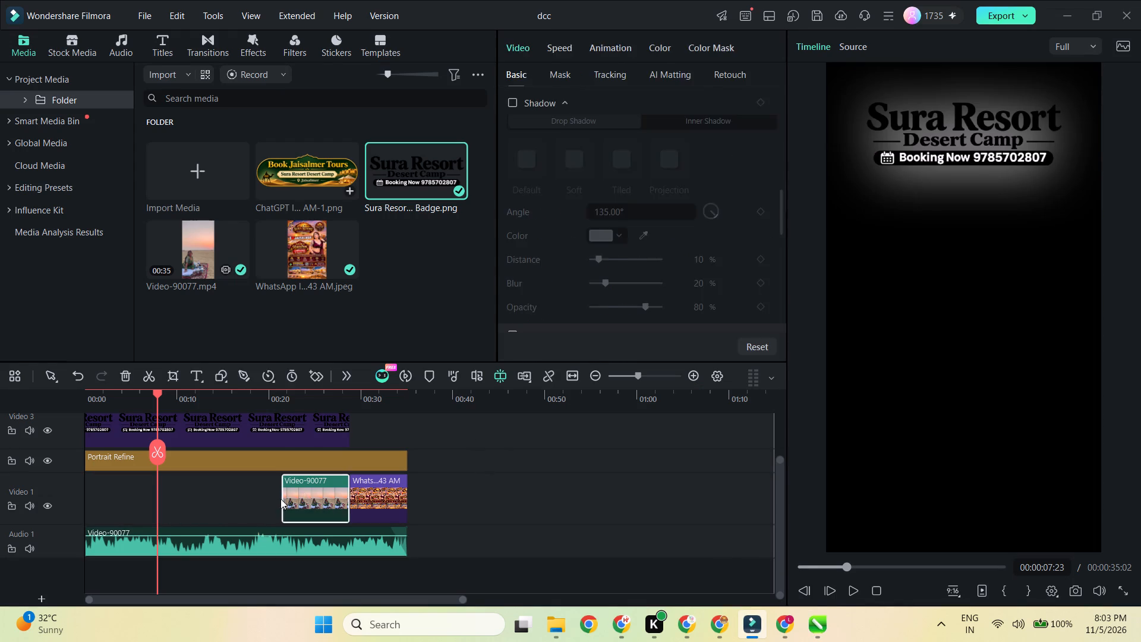
click(279, 499)
key(Delete)
Delete the Sura Resort booking badge overlay from Video 3 and the Portrait Refine effect from the timeline.
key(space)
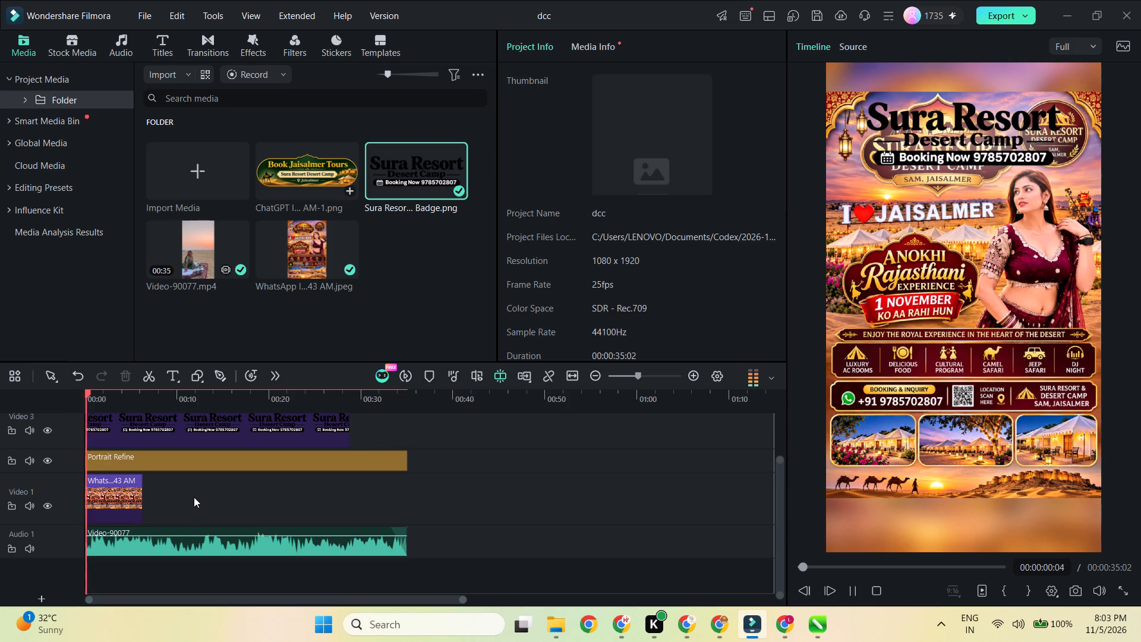
ctrl+scroll(182, 505, up, 7)
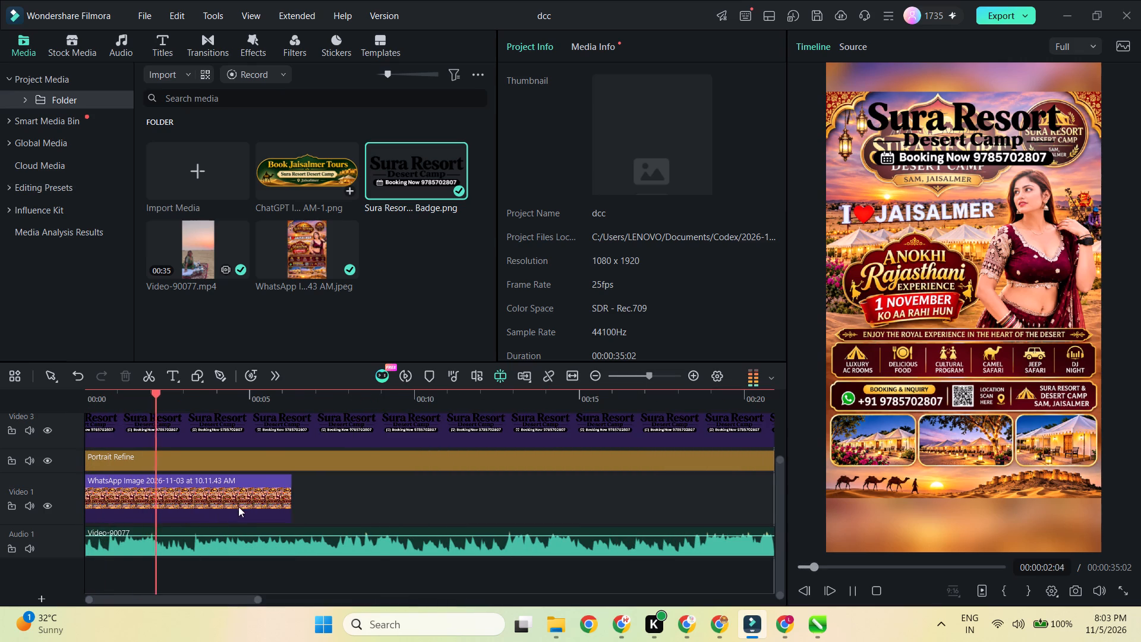
scroll(260, 498, up, 2)
click(163, 484)
key(Delete)
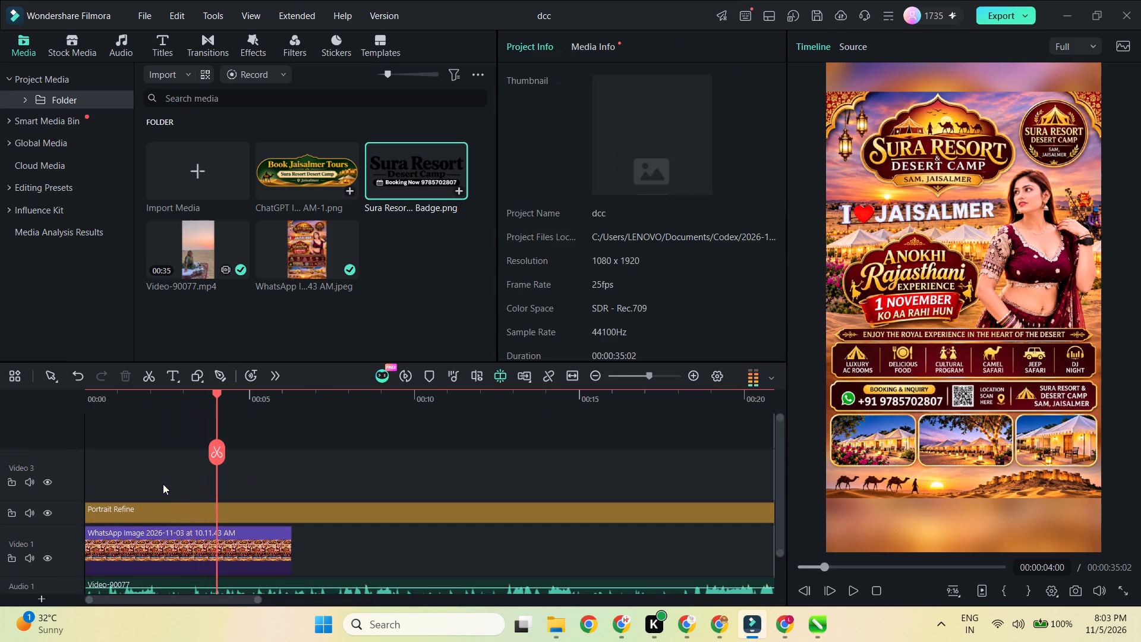
click(192, 514)
key(Delete)
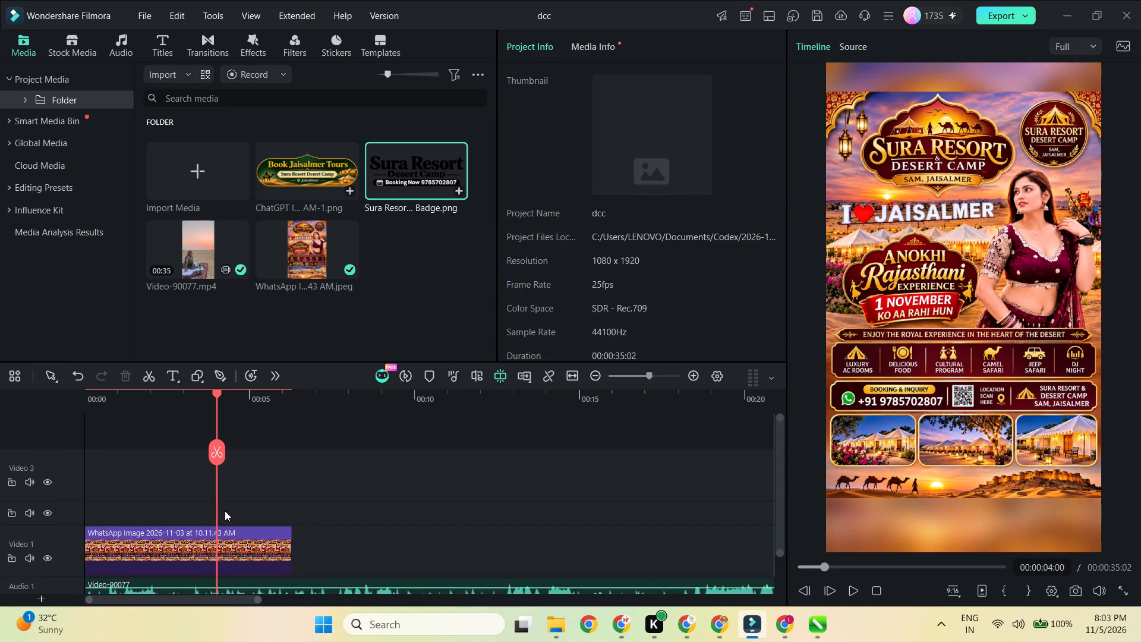
Extend the WhatsApp poster image clip on Video 1 to the end of the audio, about 35 seconds.
ctrl+scroll(225, 511, down, 4)
drag(181, 546, 582, 562)
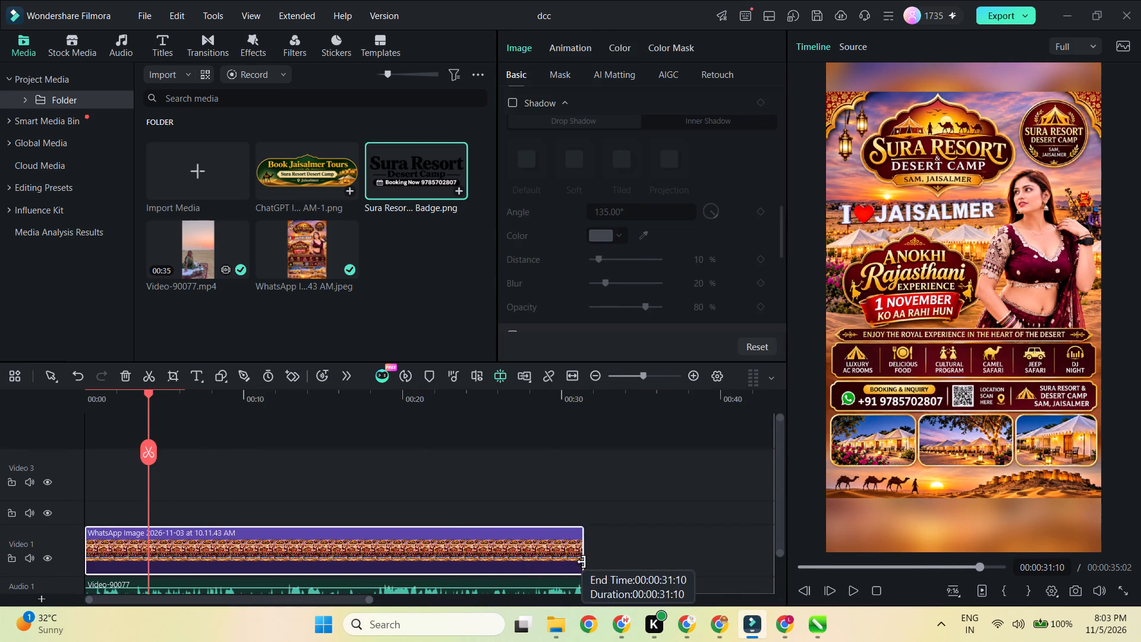
drag(582, 562, 642, 572)
Play the timeline from the start and near its end to check the poster image with the audio.
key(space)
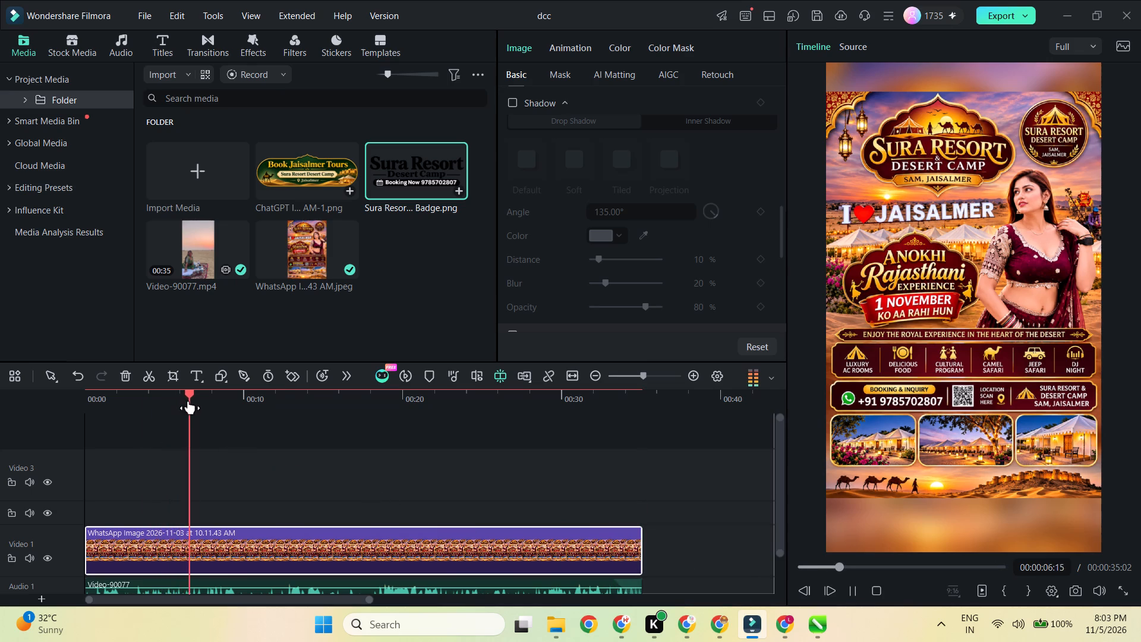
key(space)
drag(192, 396, 81, 445)
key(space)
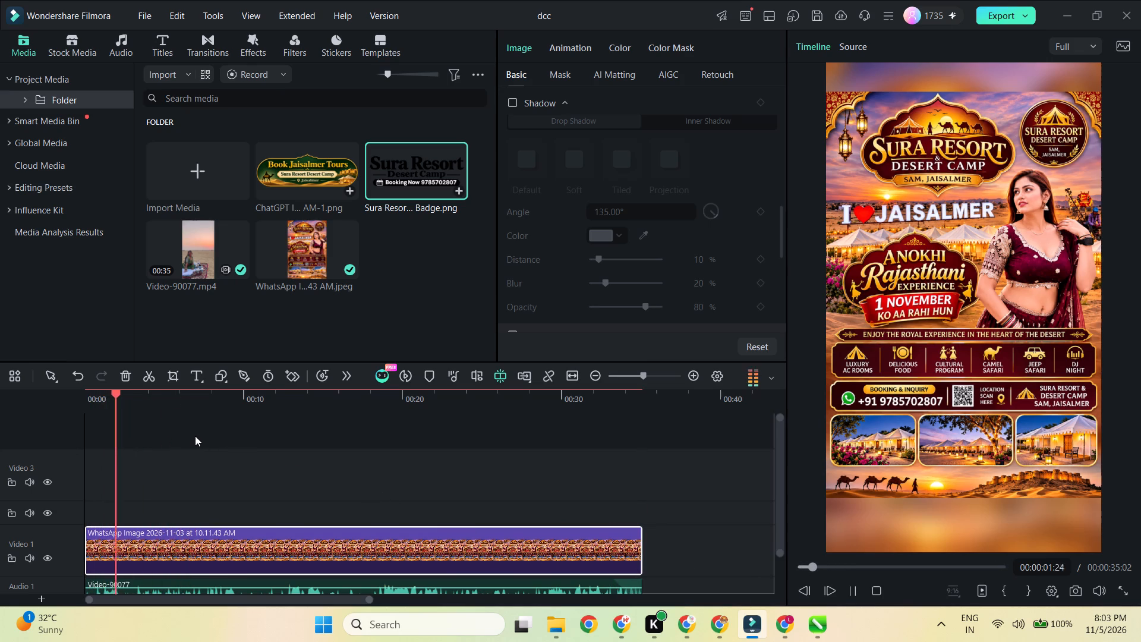
scroll(196, 434, down, 3)
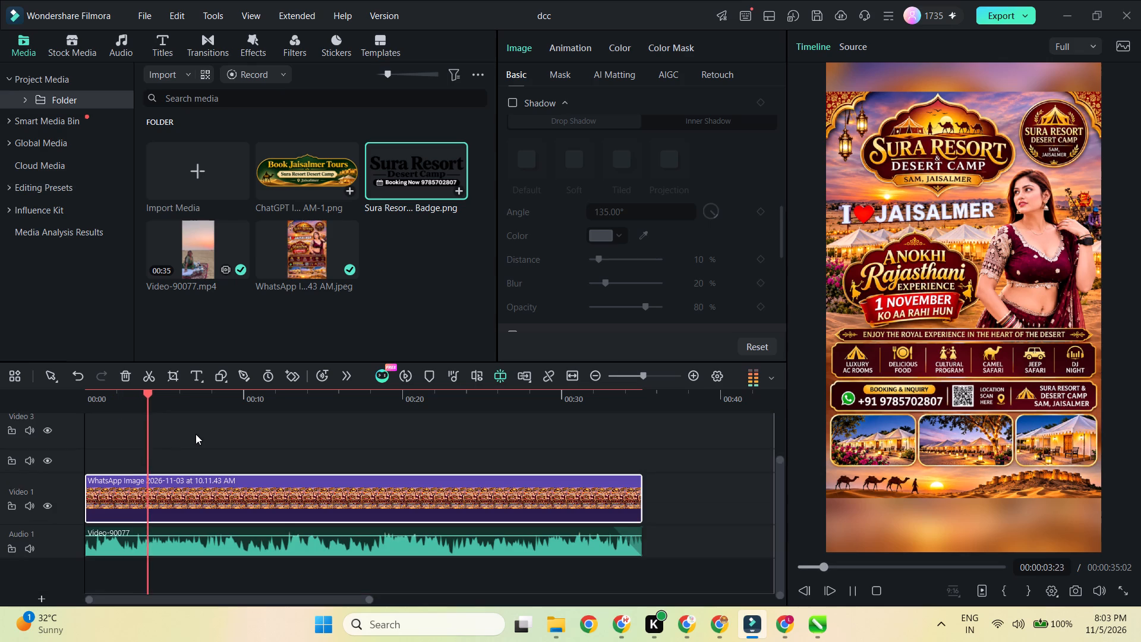
click(566, 402)
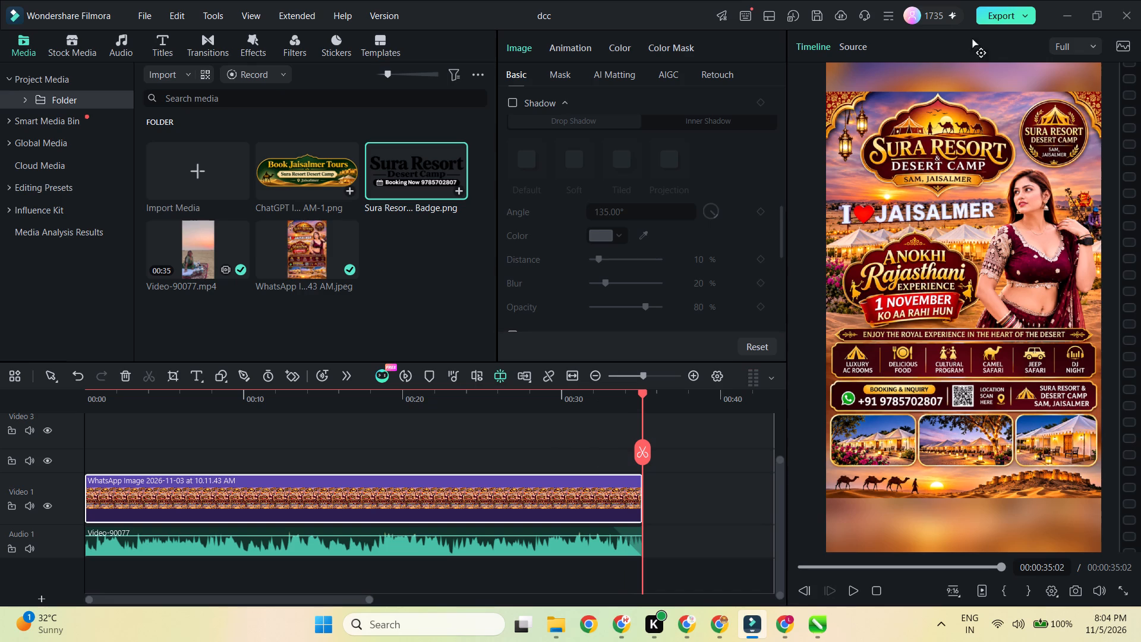
Review the video export settings and close them without exporting.
click(992, 14)
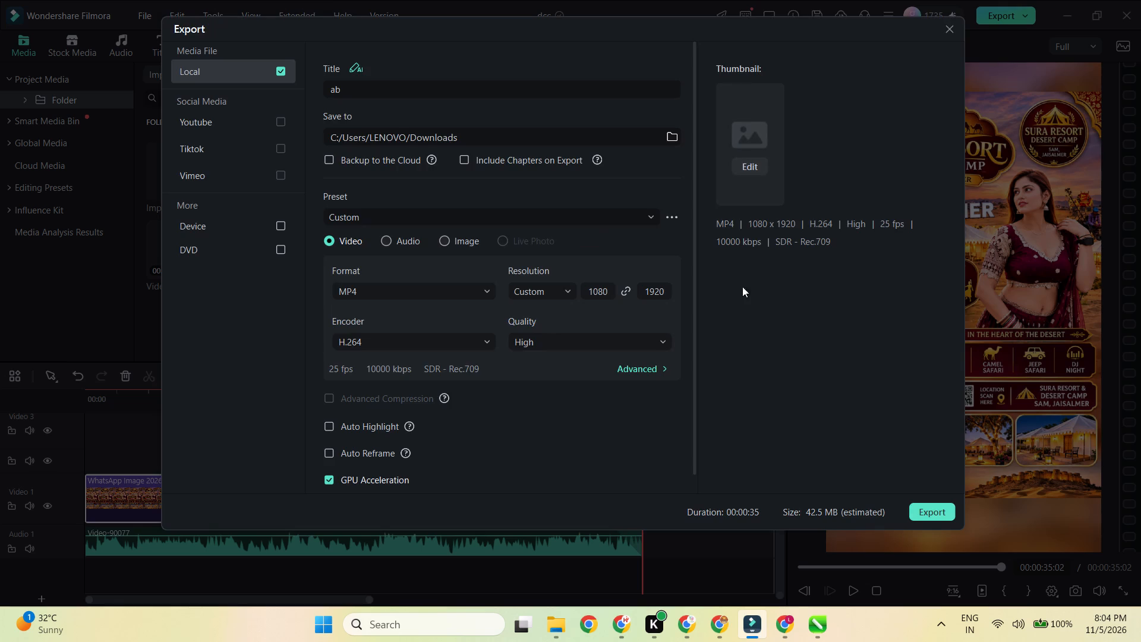
click(954, 32)
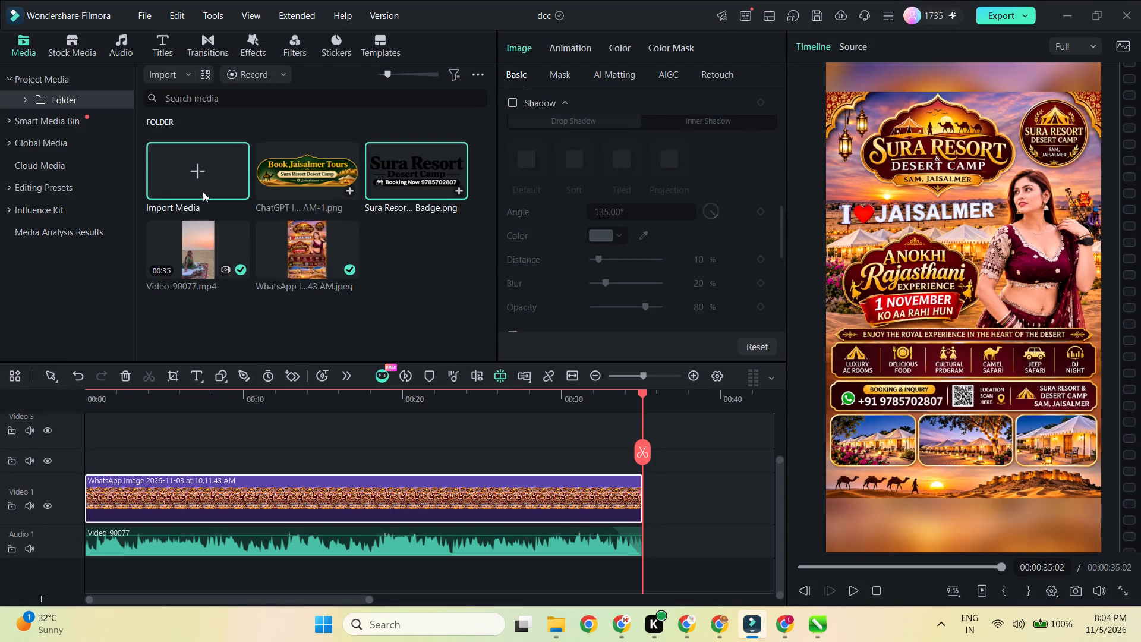
Preview the Video-90077.mp4 clip from the project media.
click(197, 254)
key(space)
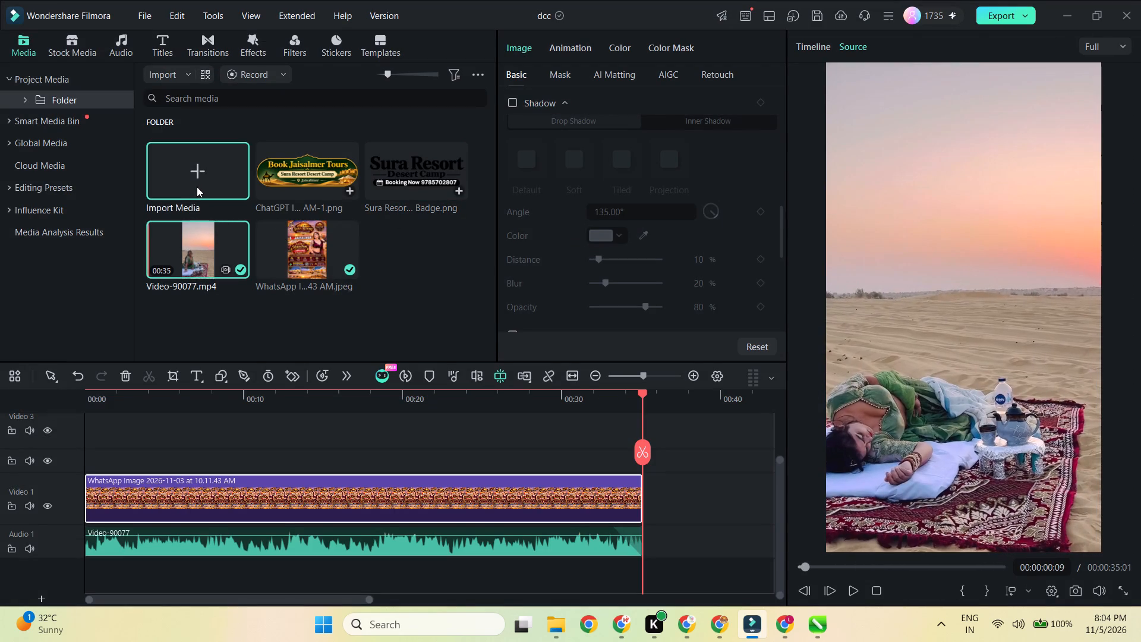
Start a media import and look through the Videos, Music and Pictures folders and the pinned msedgeedge folder for clips.
click(199, 184)
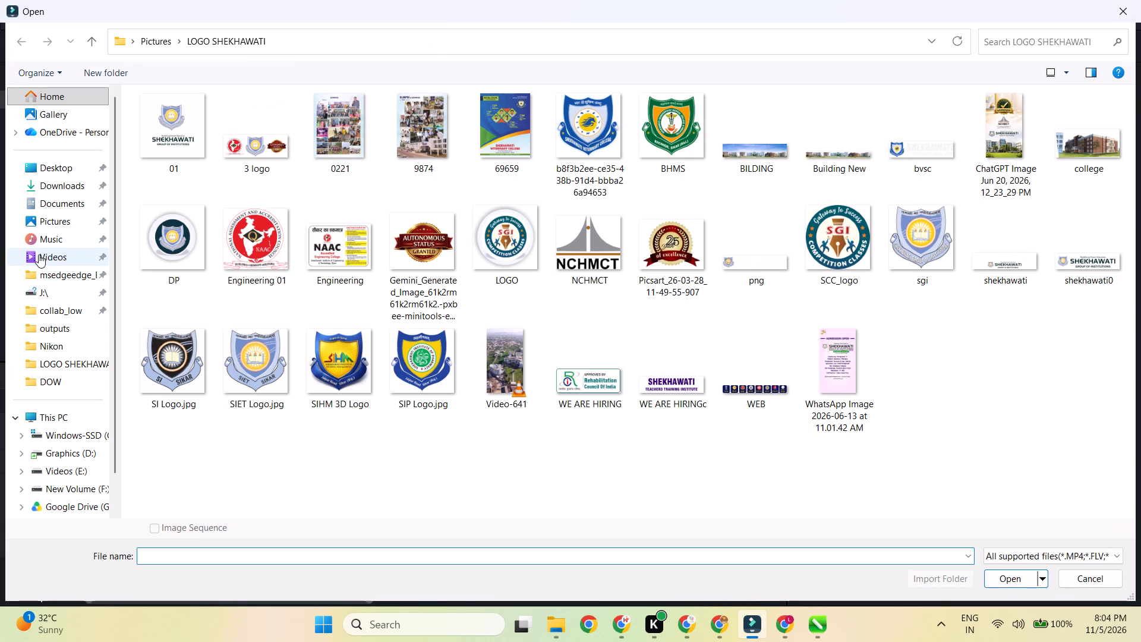
click(40, 255)
scroll(428, 200, down, 4)
scroll(290, 295, up, 3)
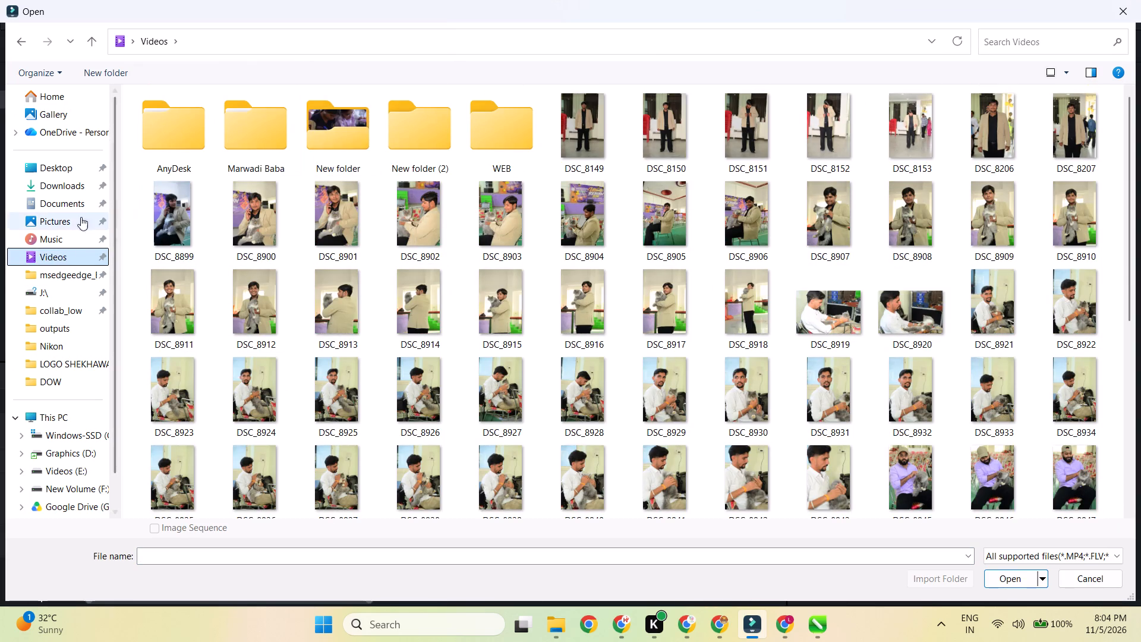
click(65, 237)
click(58, 220)
click(59, 263)
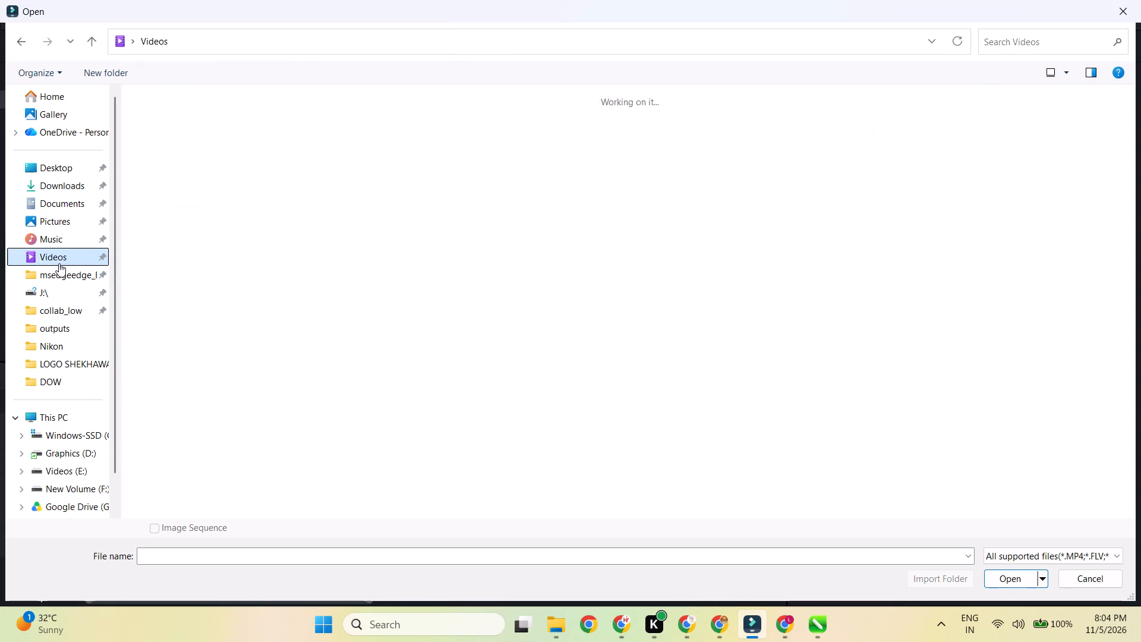
click(60, 267)
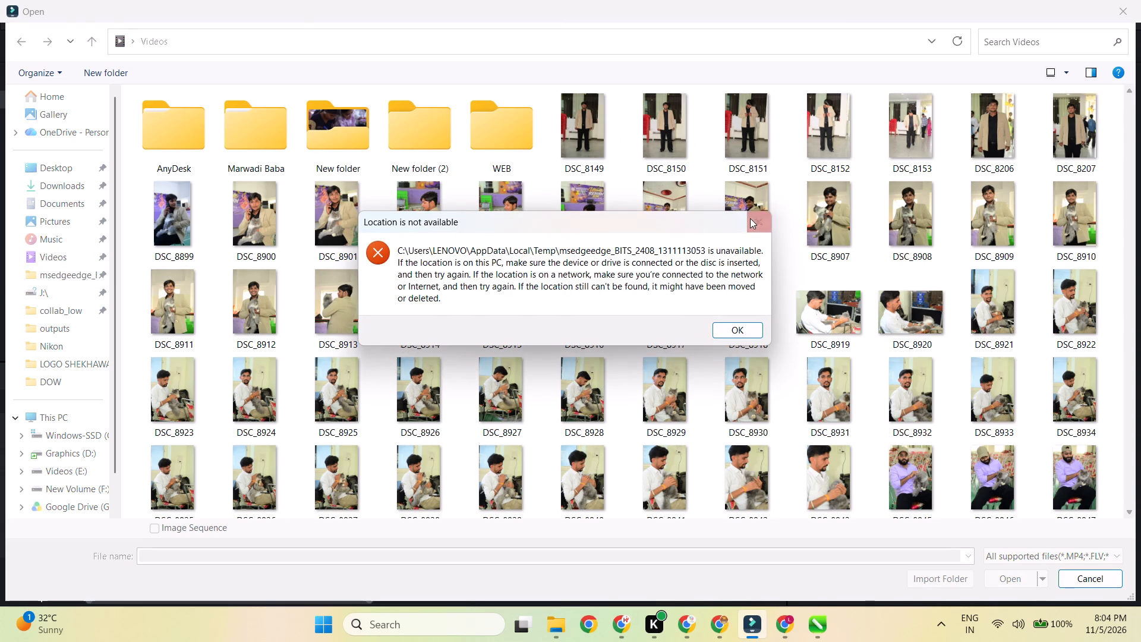
click(752, 218)
Import the videos rajasthan 01, 02, 02f, 020, 028 and 028-1 from the DOW folder into the project media.
click(51, 379)
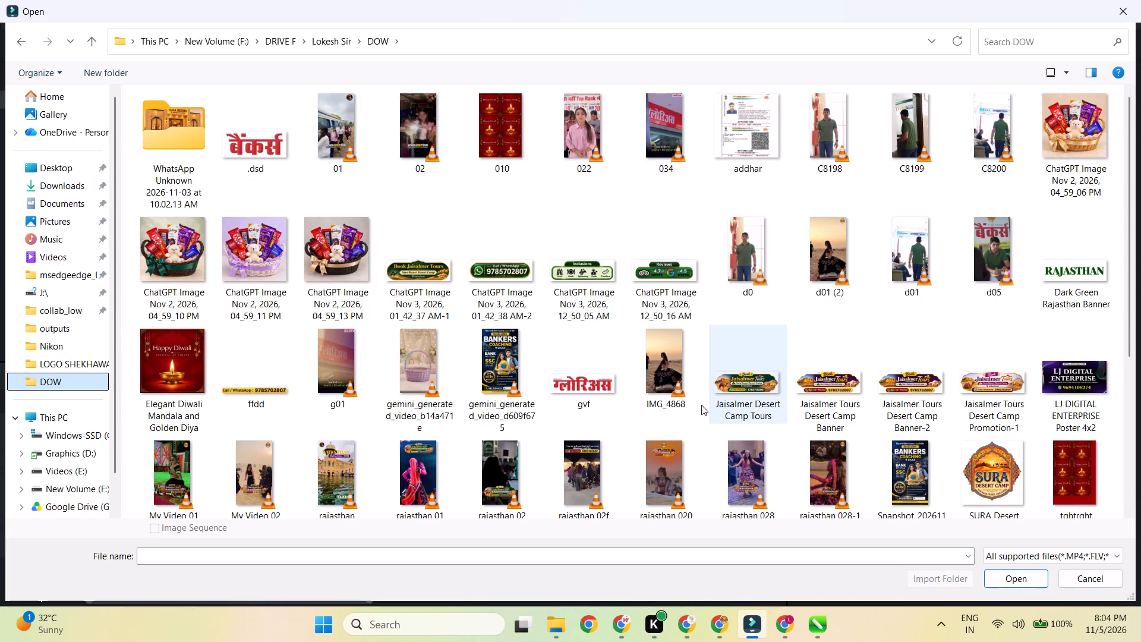
click(665, 459)
ctrl+click(723, 440)
ctrl+click(813, 461)
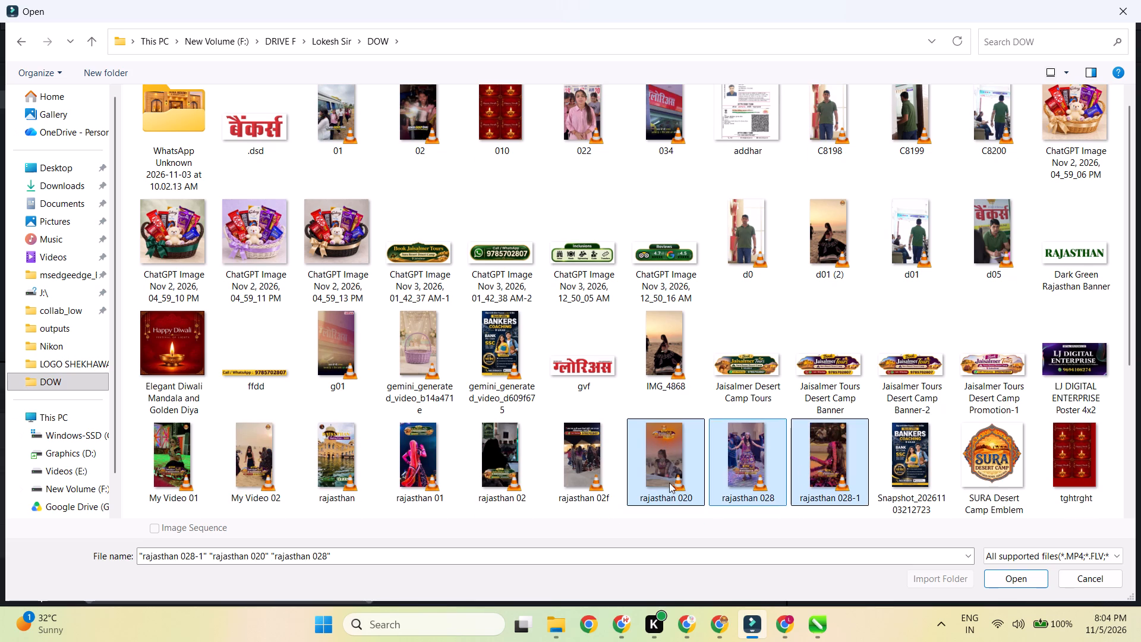
ctrl+click(599, 471)
ctrl+click(526, 474)
ctrl+click(454, 465)
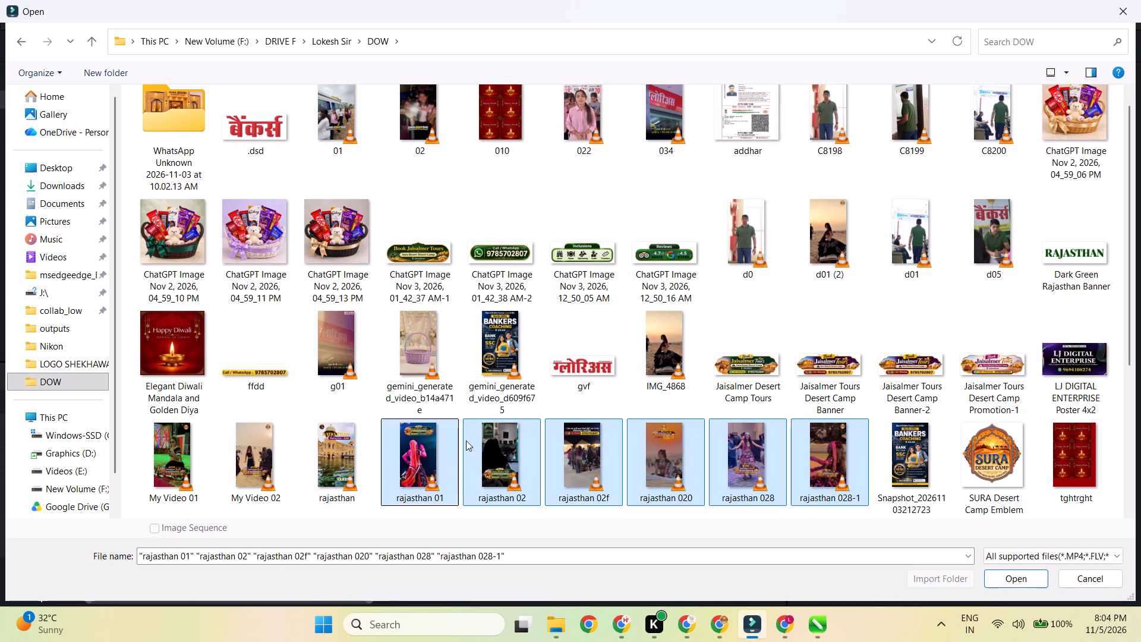
click(1030, 576)
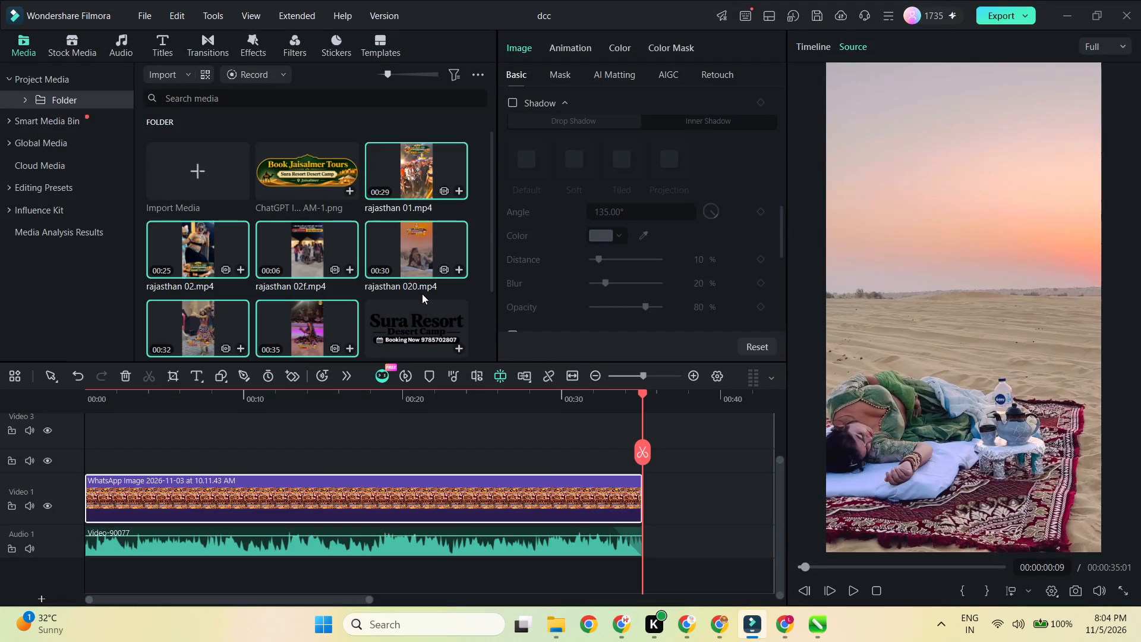
Preview the imported clips rajasthan 020, 01, 02f, 02, 028 and 028-1 one after another.
click(414, 254)
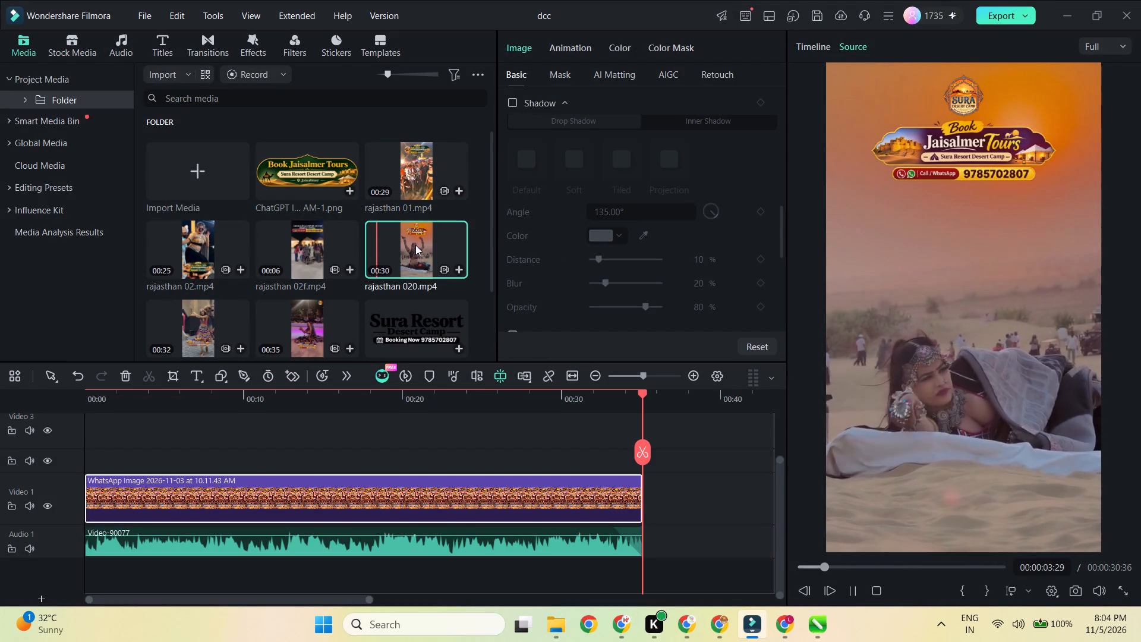
click(416, 180)
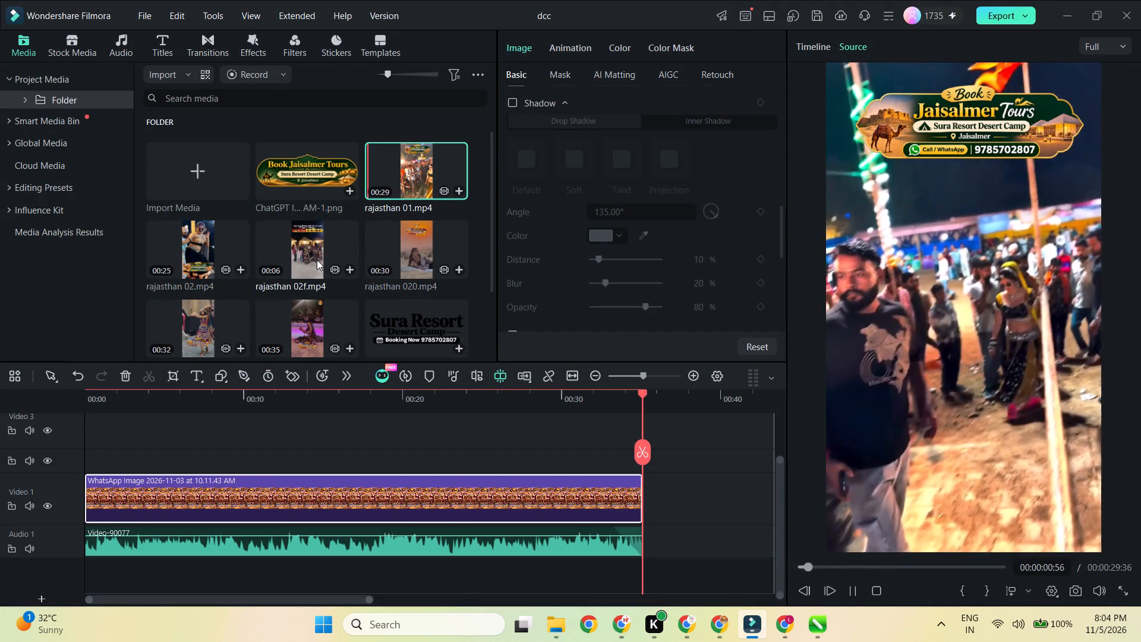
click(307, 254)
click(198, 260)
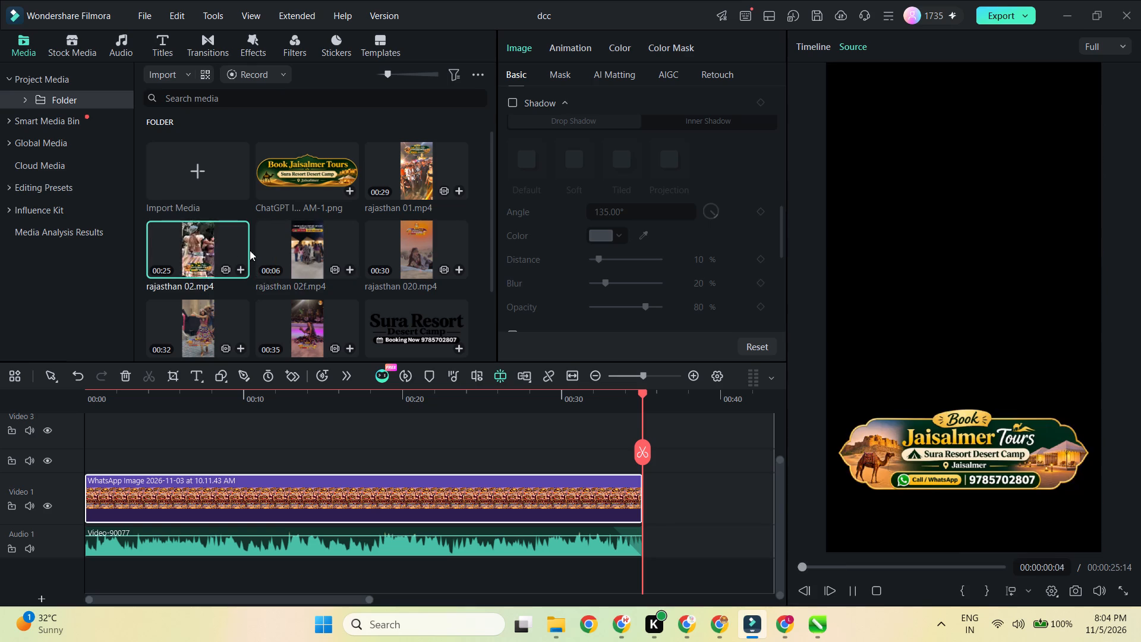
click(304, 247)
click(210, 246)
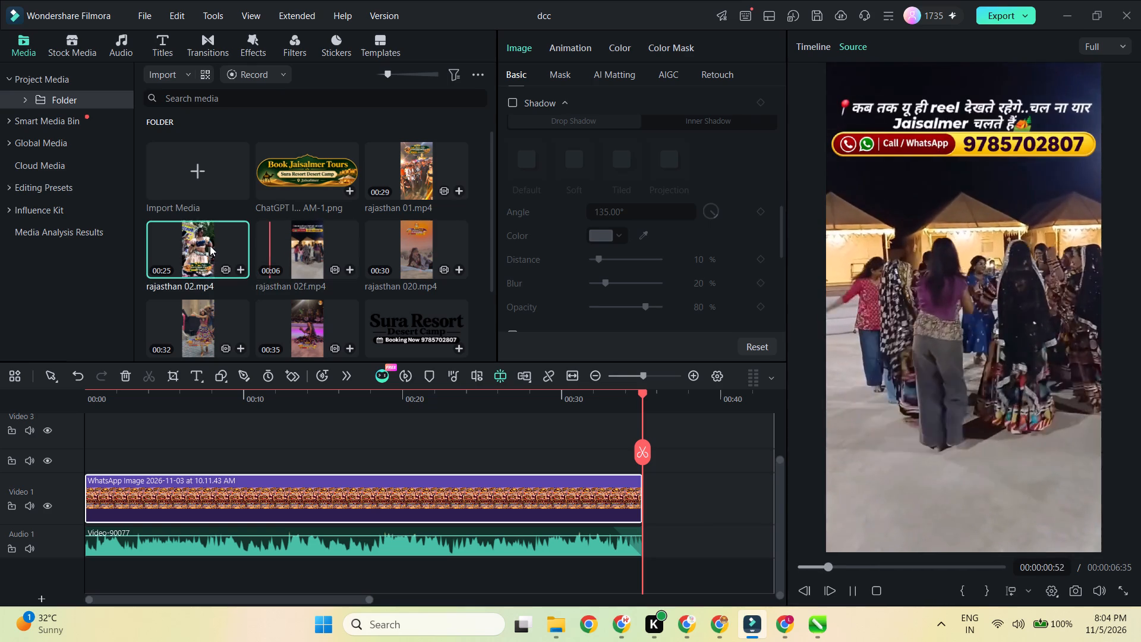
scroll(220, 248, down, 1)
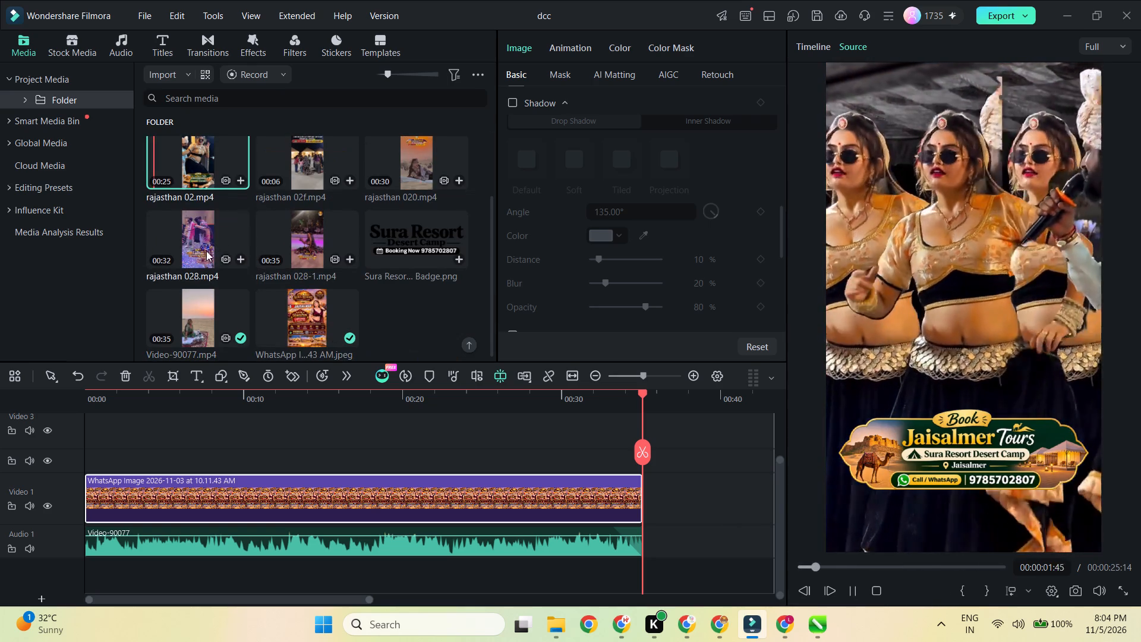
click(204, 237)
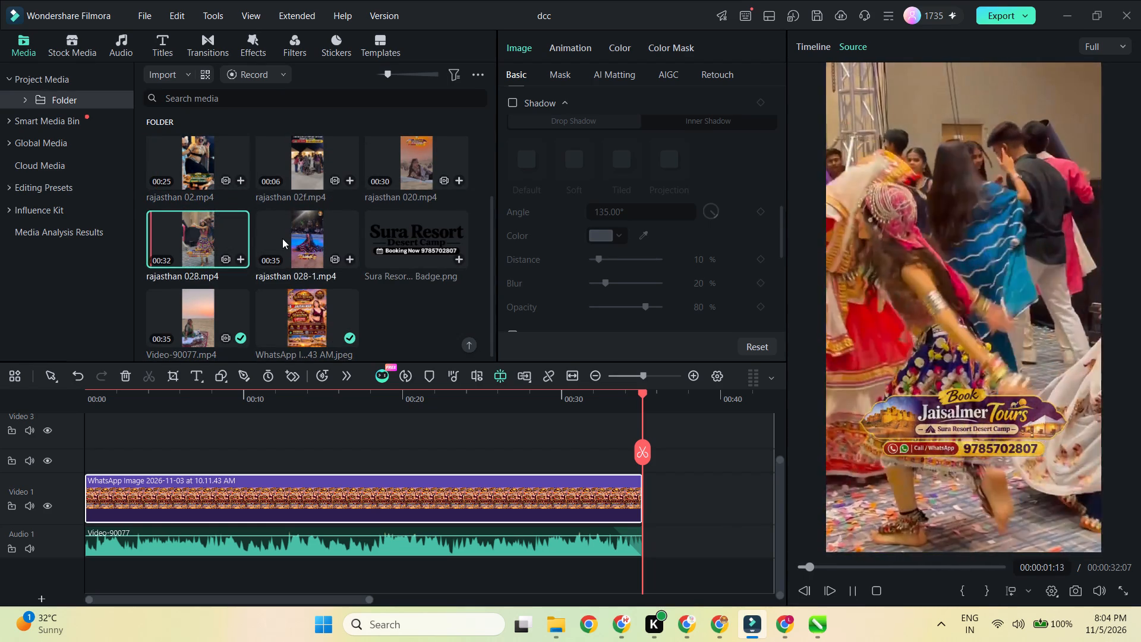
click(291, 239)
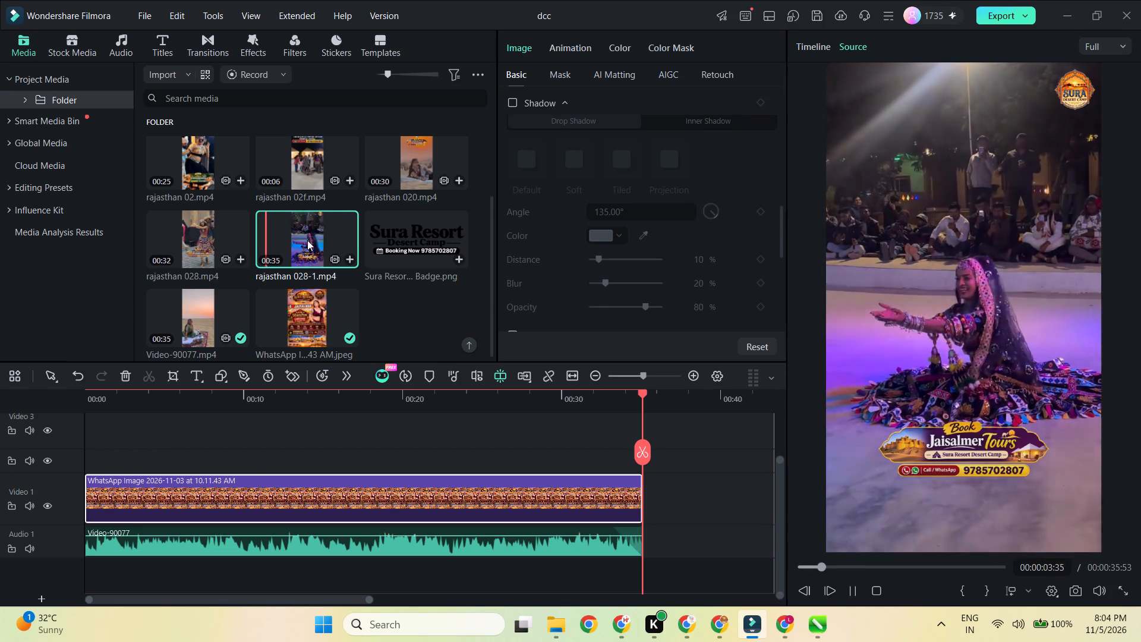
Place rajasthan 028-1.mp4 at the start of the track above the poster image and detach its audio.
drag(308, 239, 64, 457)
right_click(316, 455)
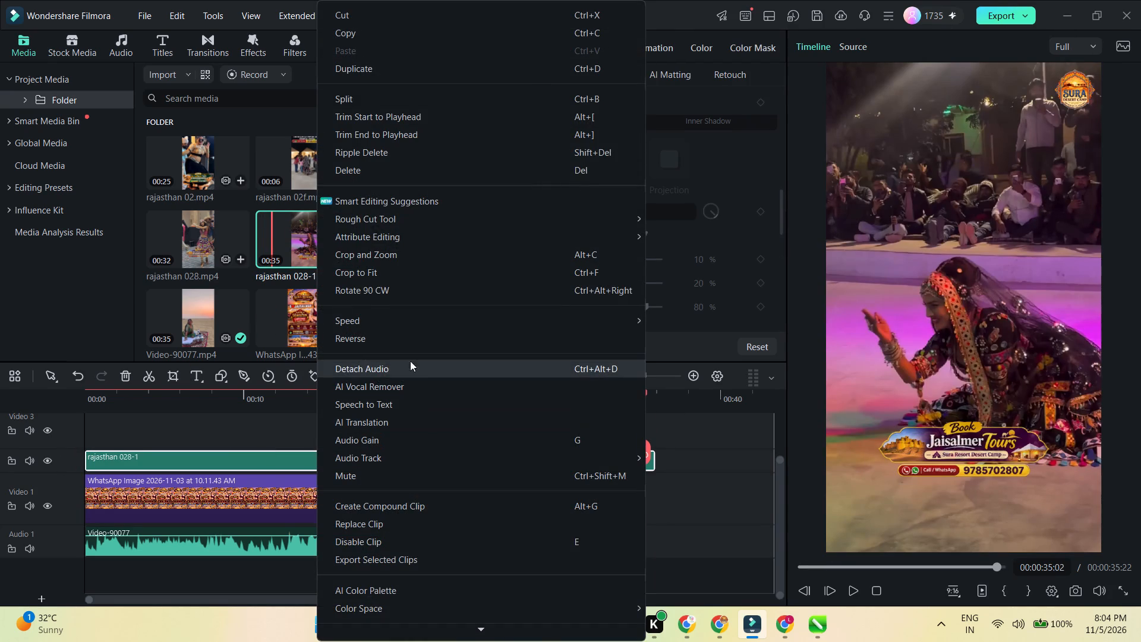
click(411, 372)
Delete the Video-90077 audio clip from the Audio 1 track.
scroll(354, 451, down, 2)
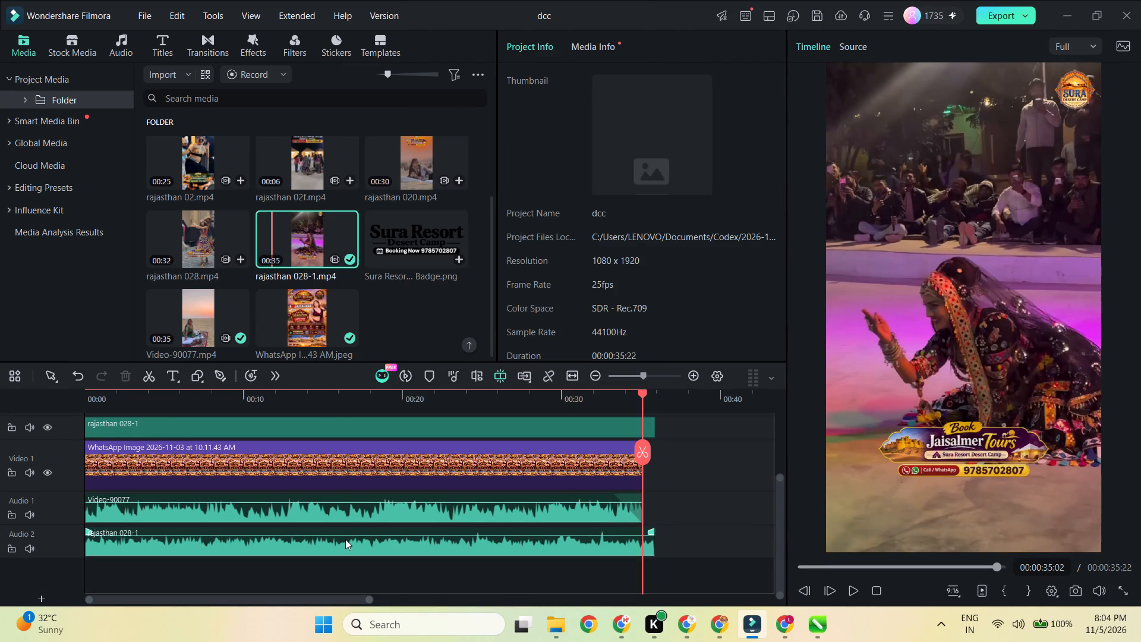
click(351, 506)
key(Delete)
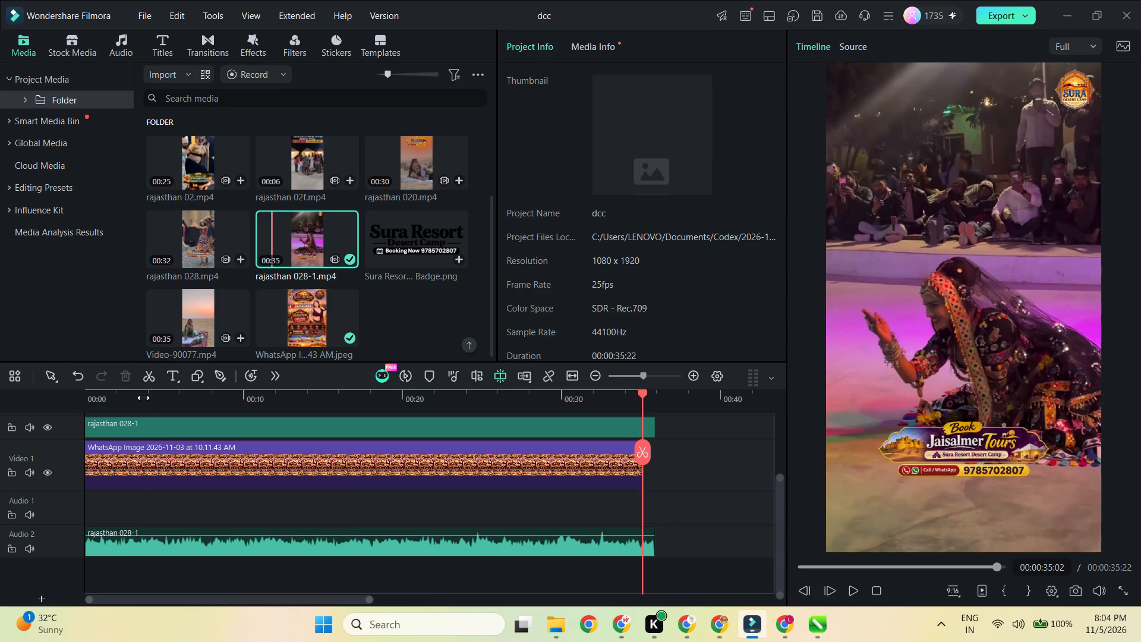
Return the playhead to the start and play the timeline to check it with the rajasthan 028-1 audio.
click(143, 398)
drag(143, 395, 58, 399)
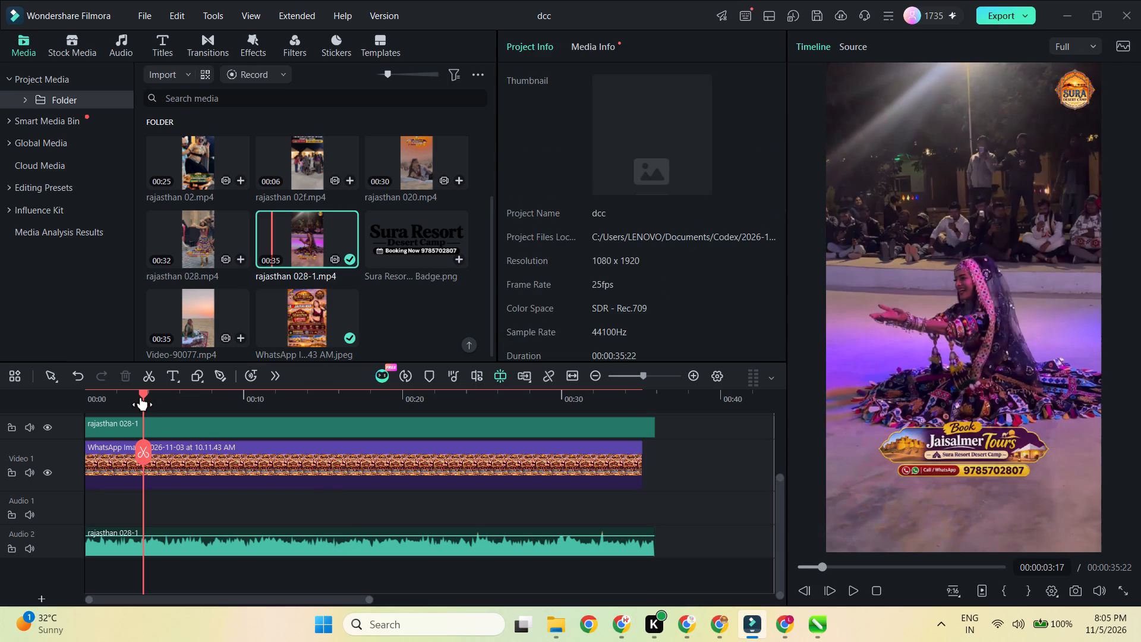
drag(142, 396, 39, 410)
key(space)
scroll(235, 462, up, 2)
key(space)
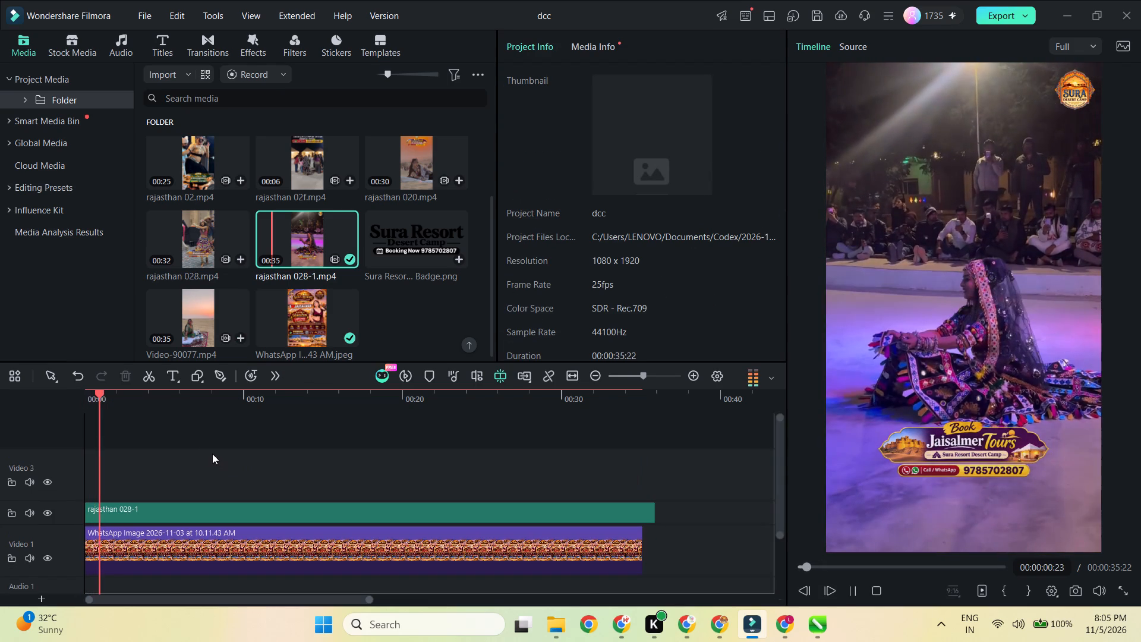
Delete the rajasthan 028-1 video clip above the poster image, leaving its detached audio on the Audio 2 track.
scroll(200, 464, down, 1)
click(187, 466)
key(Delete)
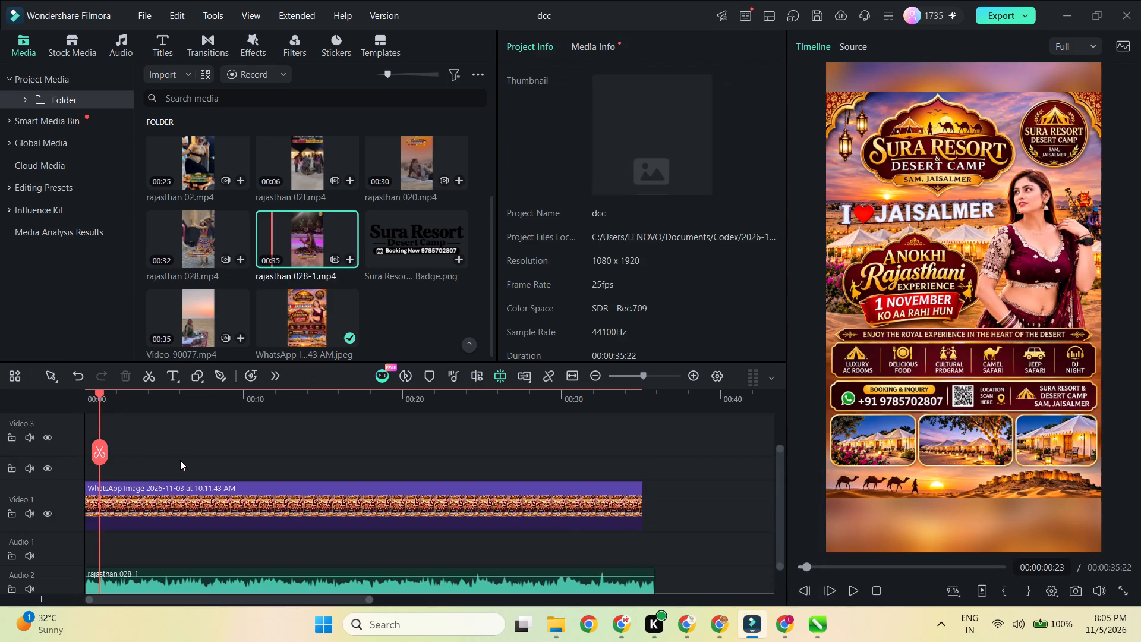
Play the poster image with the new audio, replaying it from the start of the timeline.
key(space)
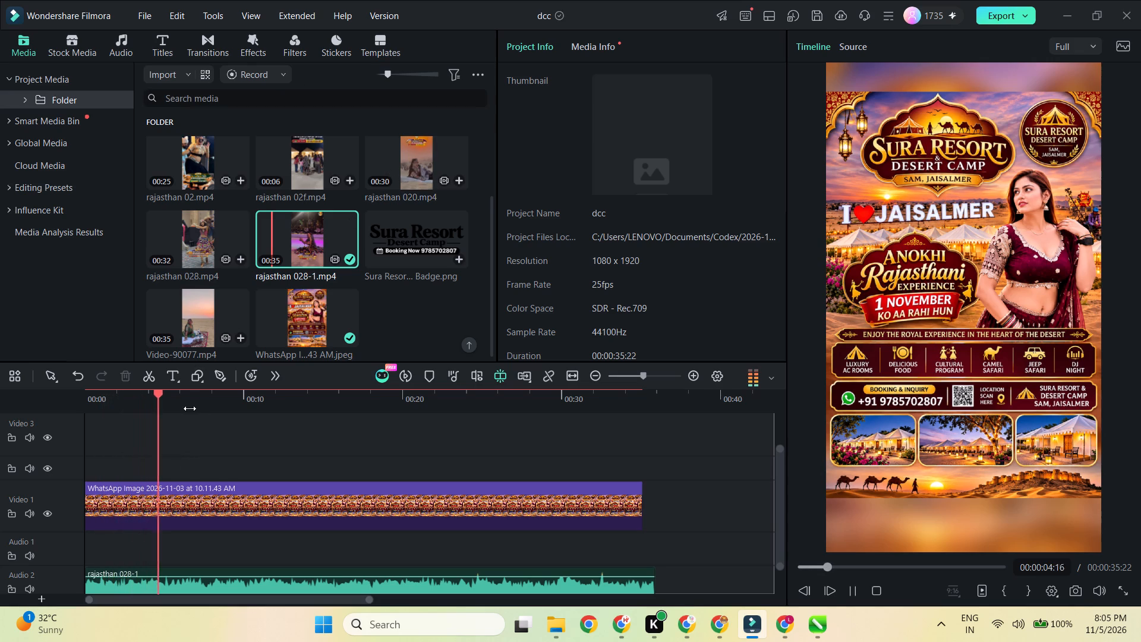
drag(171, 397, 42, 425)
key(space)
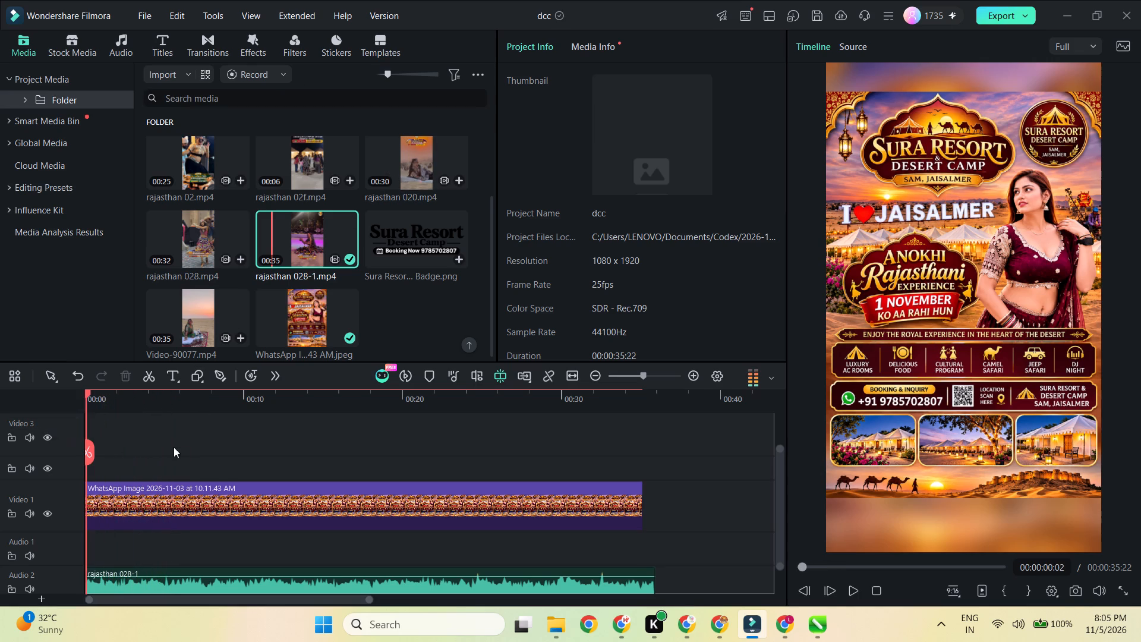
key(space)
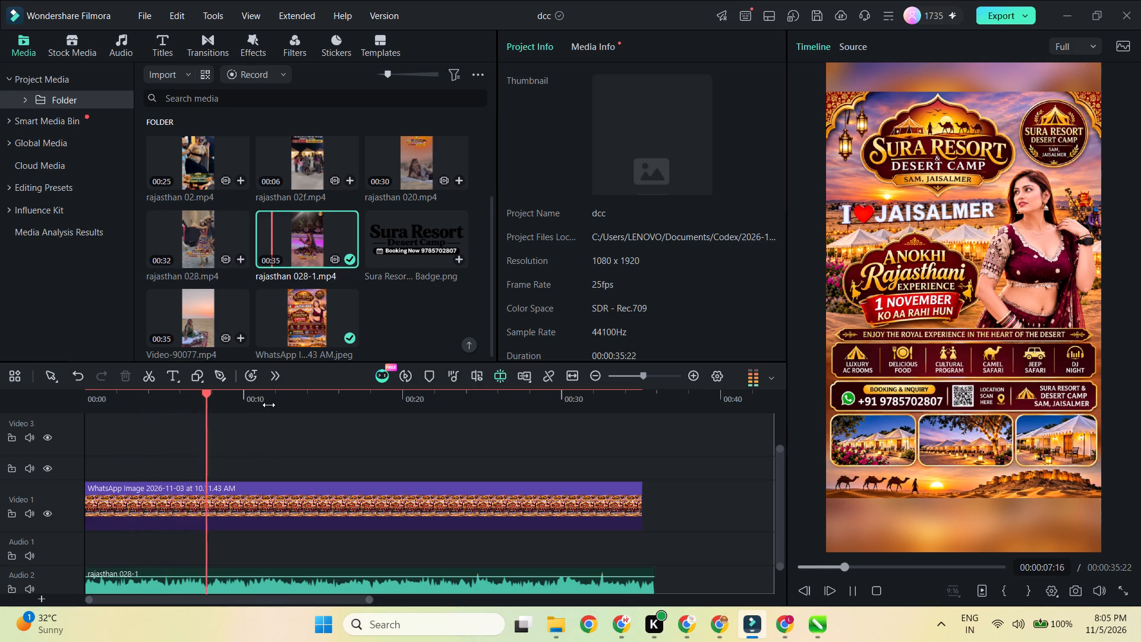
key(space)
Reposition the poster image slightly lower in the frame, keeping it horizontally centred, and deselect it.
click(985, 310)
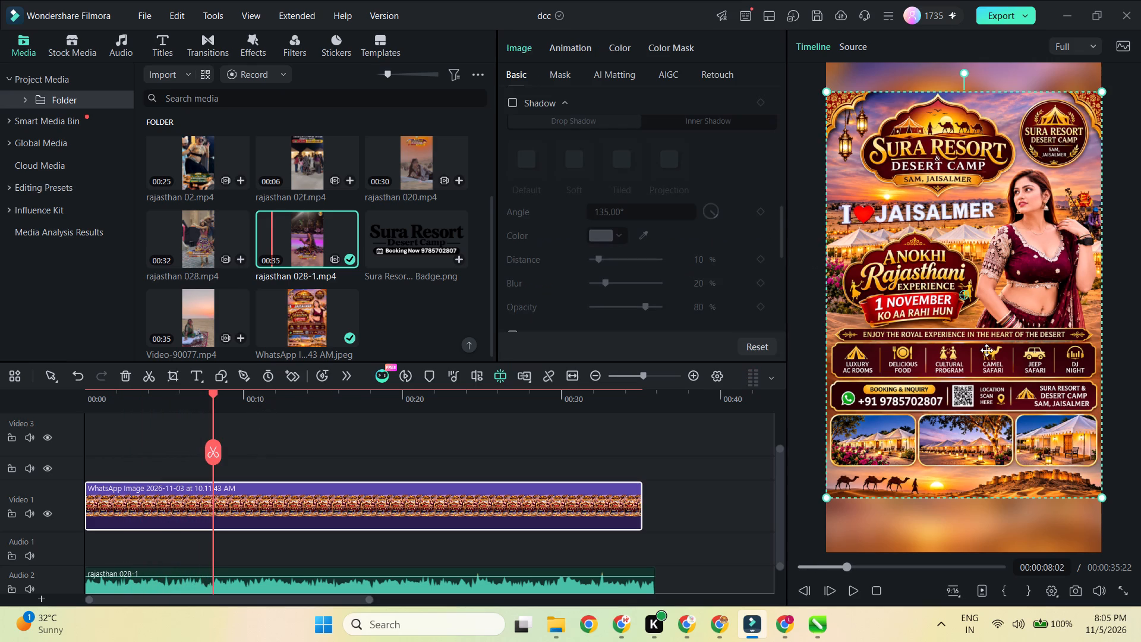
drag(988, 349, 989, 325)
drag(965, 365, 965, 379)
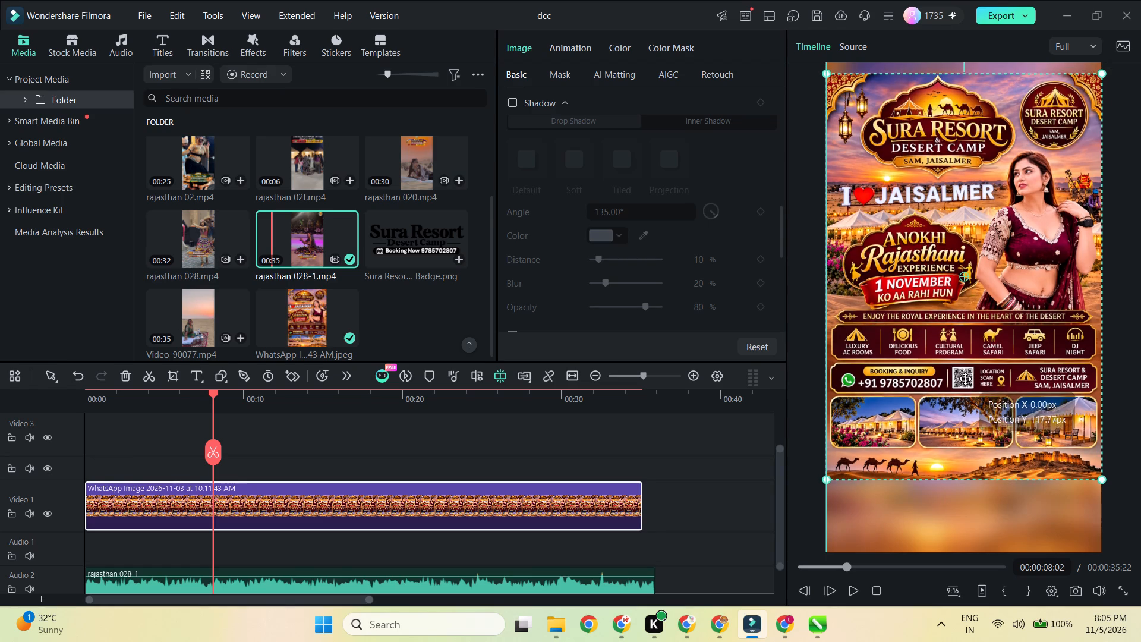
drag(965, 379, 967, 400)
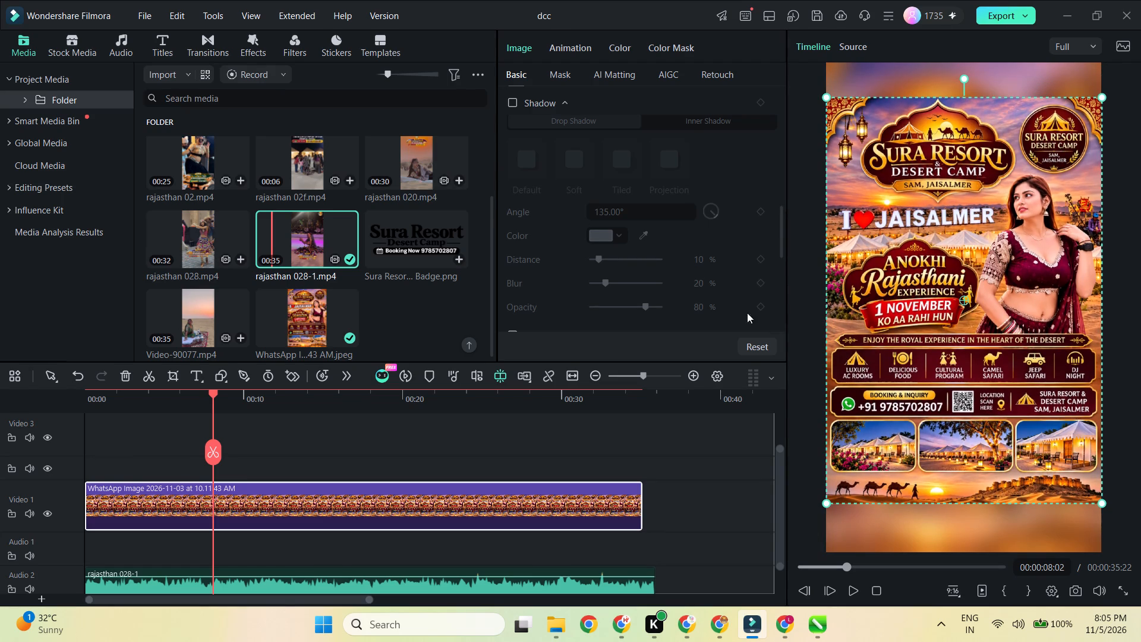
click(606, 442)
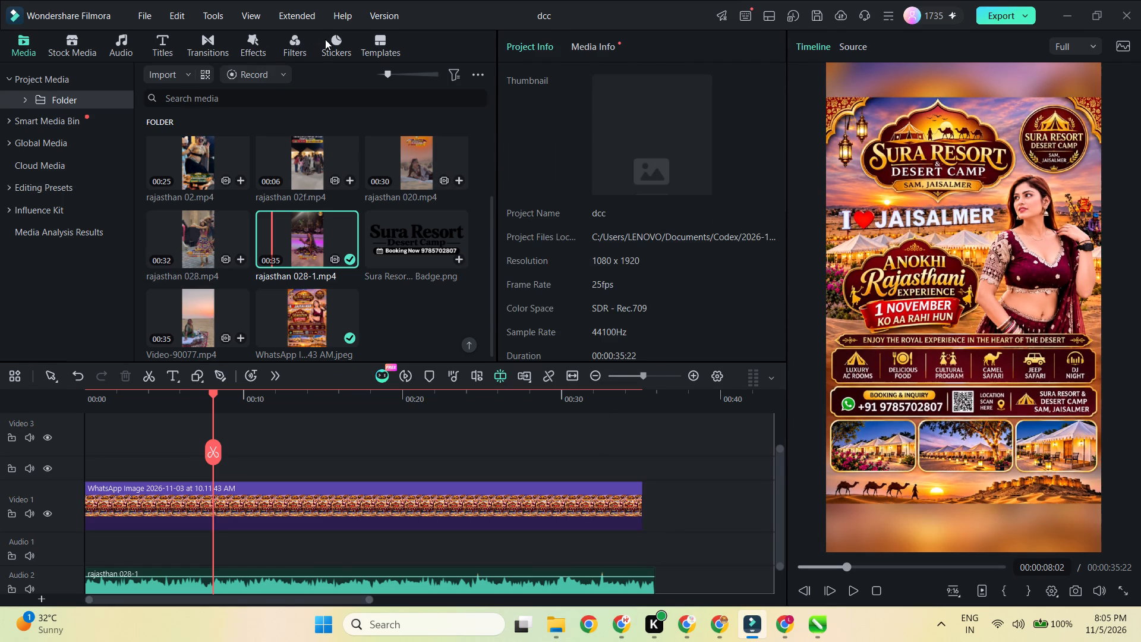
Search the stickers for "offers", preview the orange Special Offer sticker and look through the other offer designs.
click(326, 39)
click(257, 78)
text(OFFER)
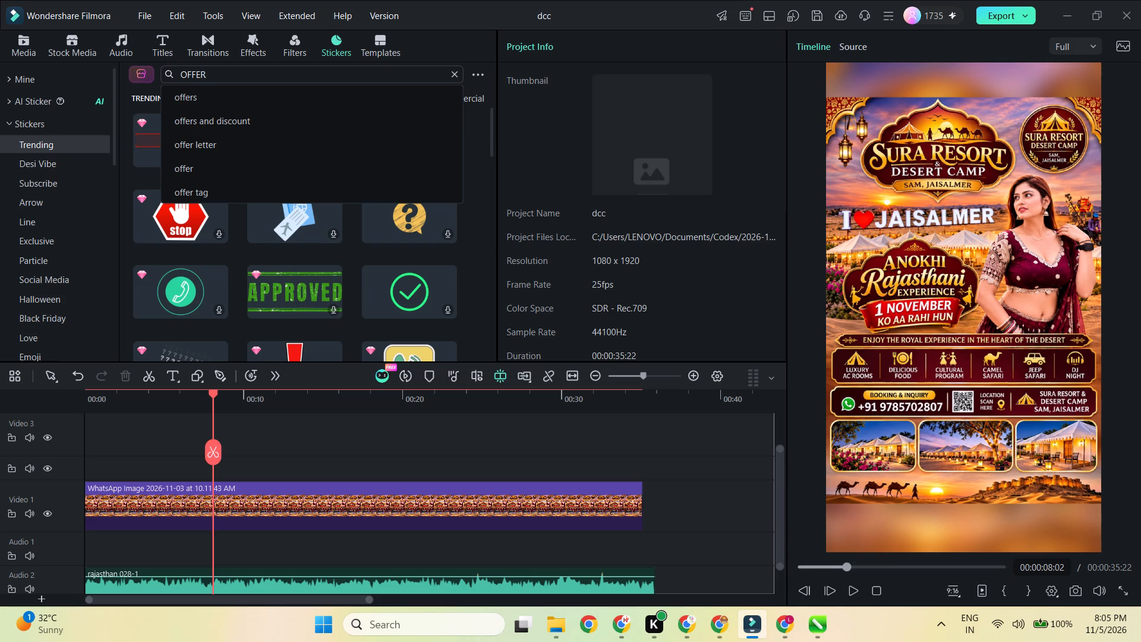
key(Down)
key(Return)
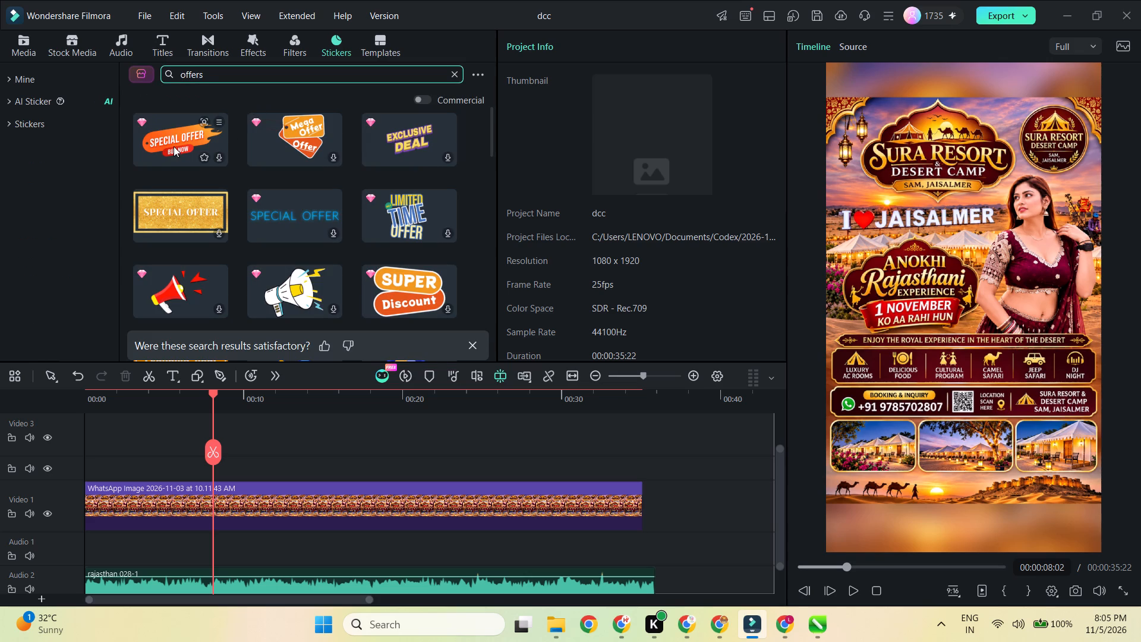
click(165, 140)
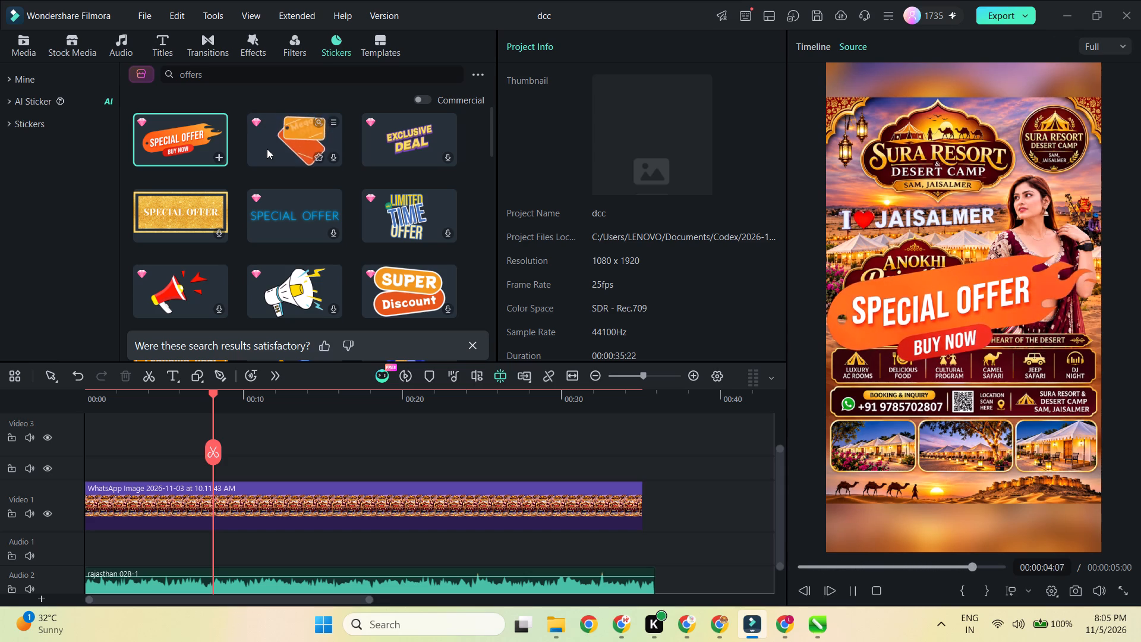
scroll(279, 191, down, 1)
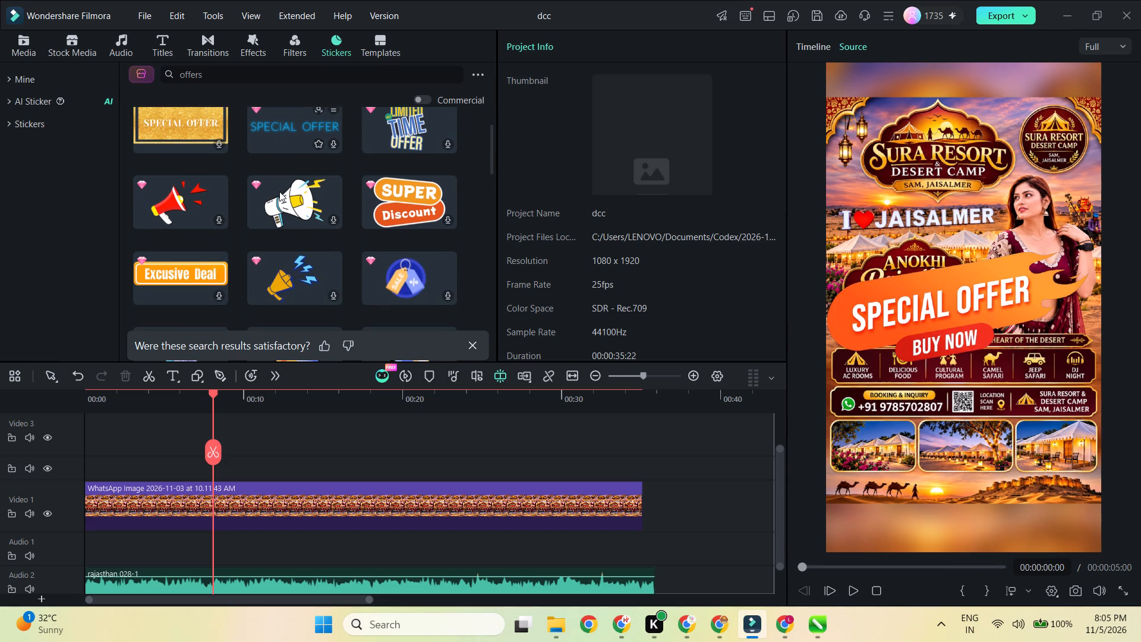
scroll(279, 191, down, 5)
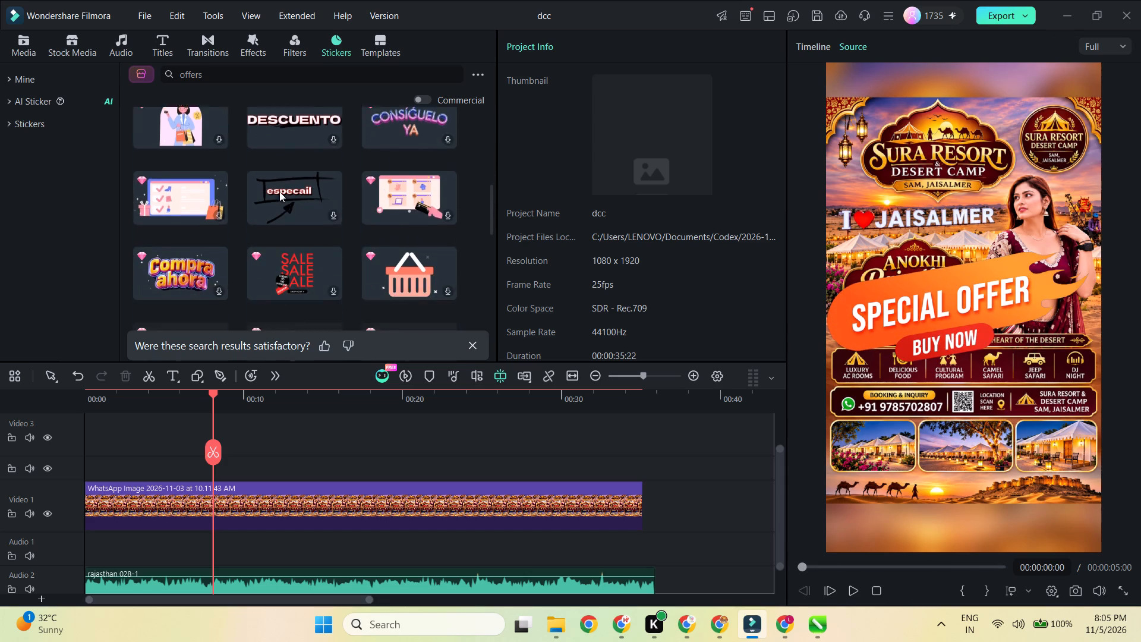
Search the stickers for "BOOK NOW" and preview the white, red and ORDER NOW button designs for comparison.
triple_click(228, 77)
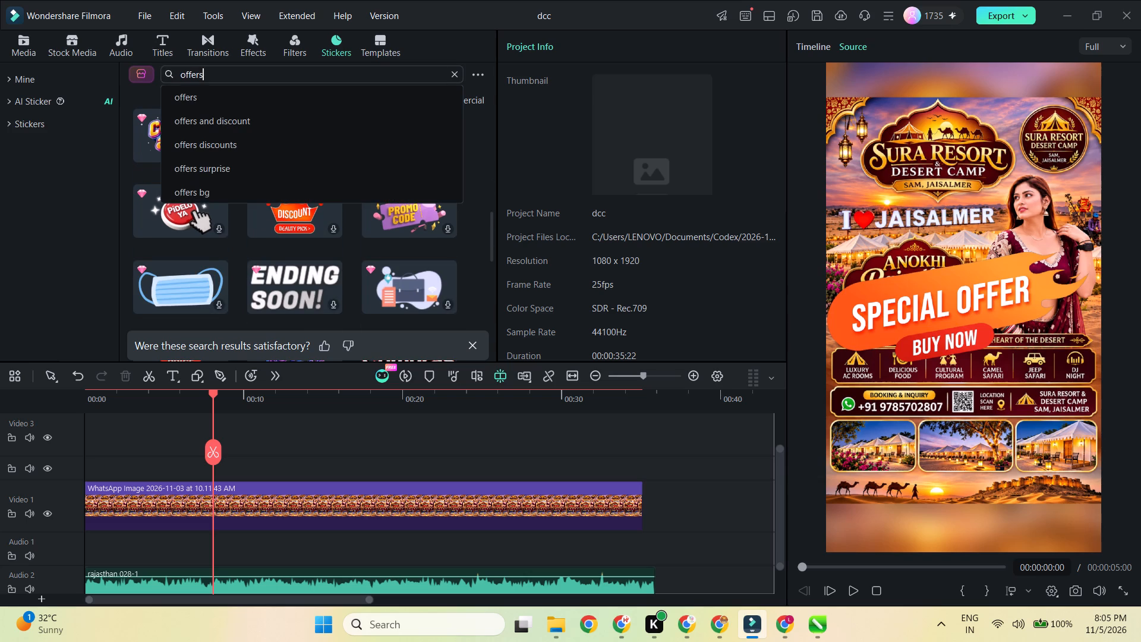
text(BOOK NOW)
key(Return)
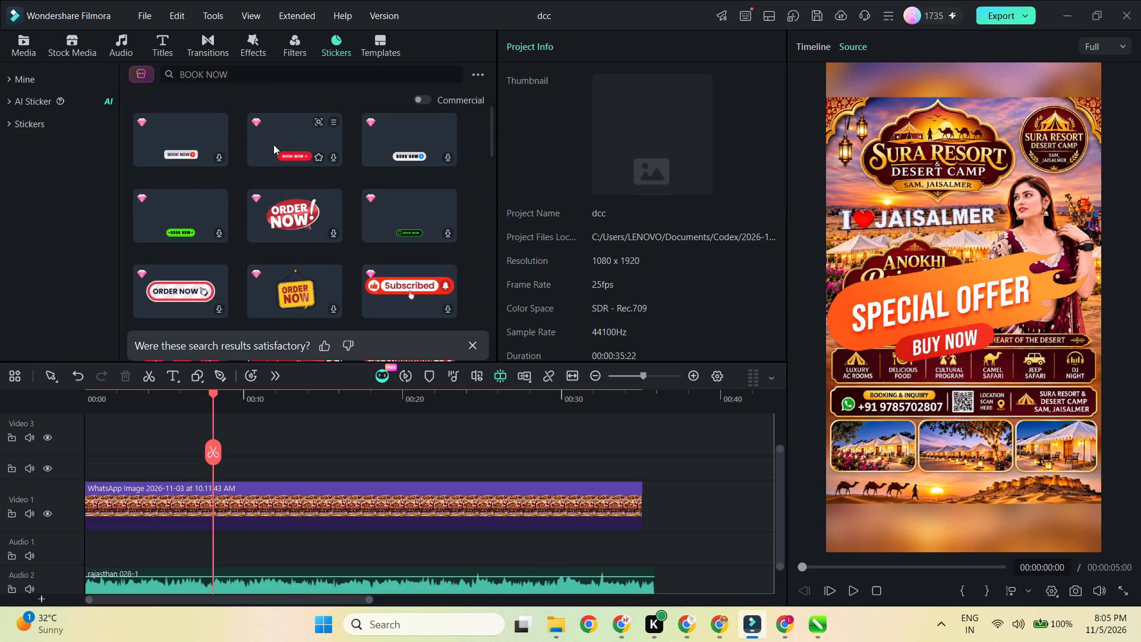
click(285, 143)
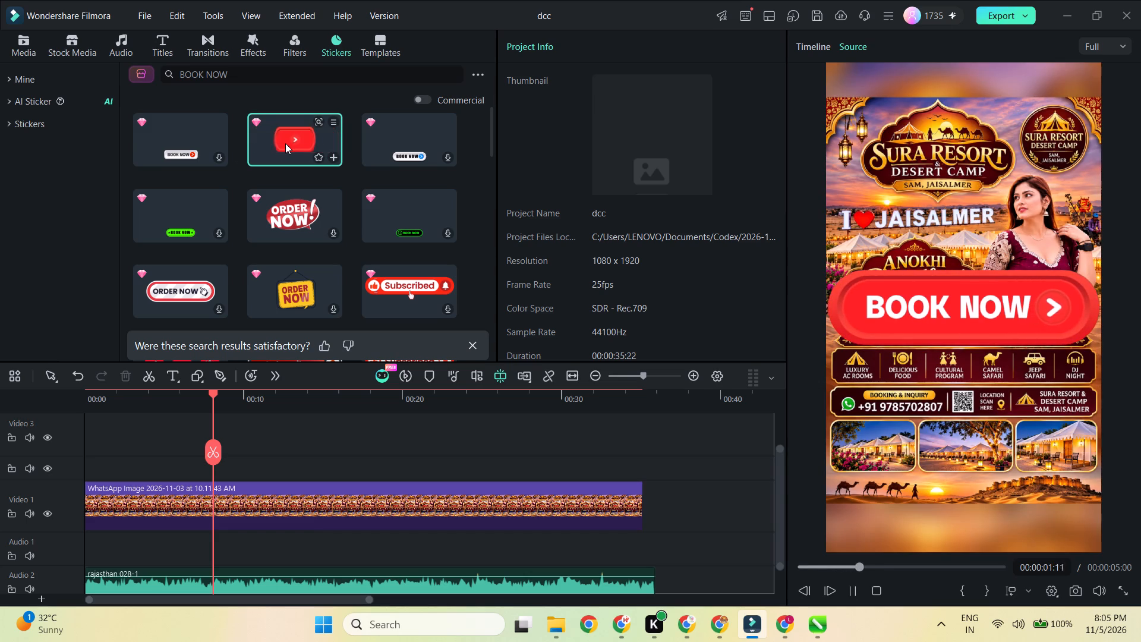
click(179, 146)
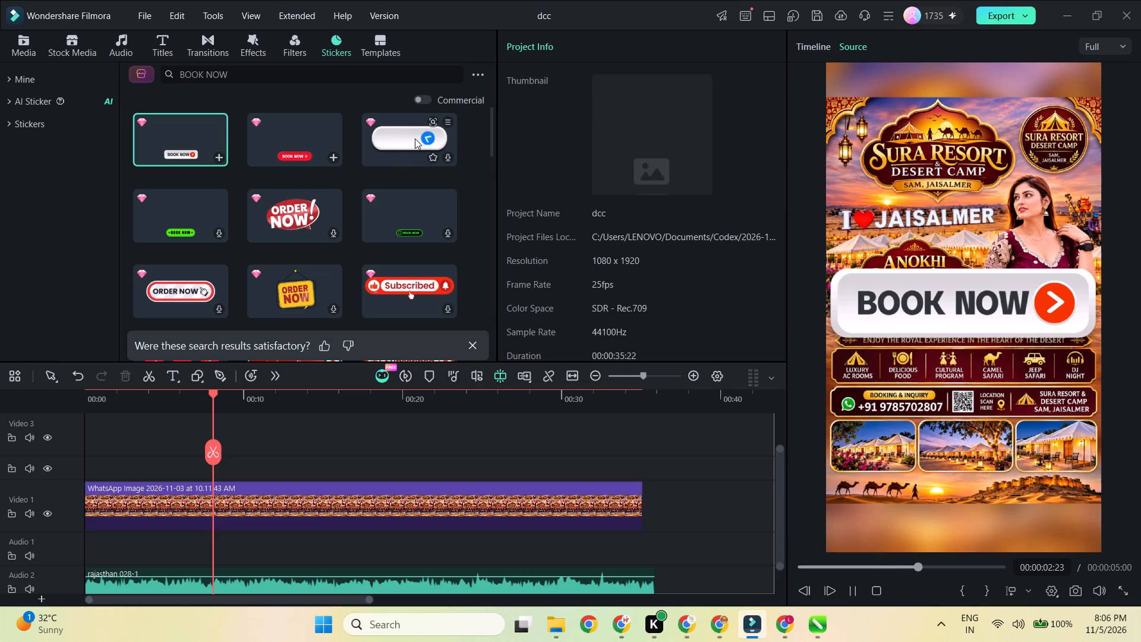
click(178, 284)
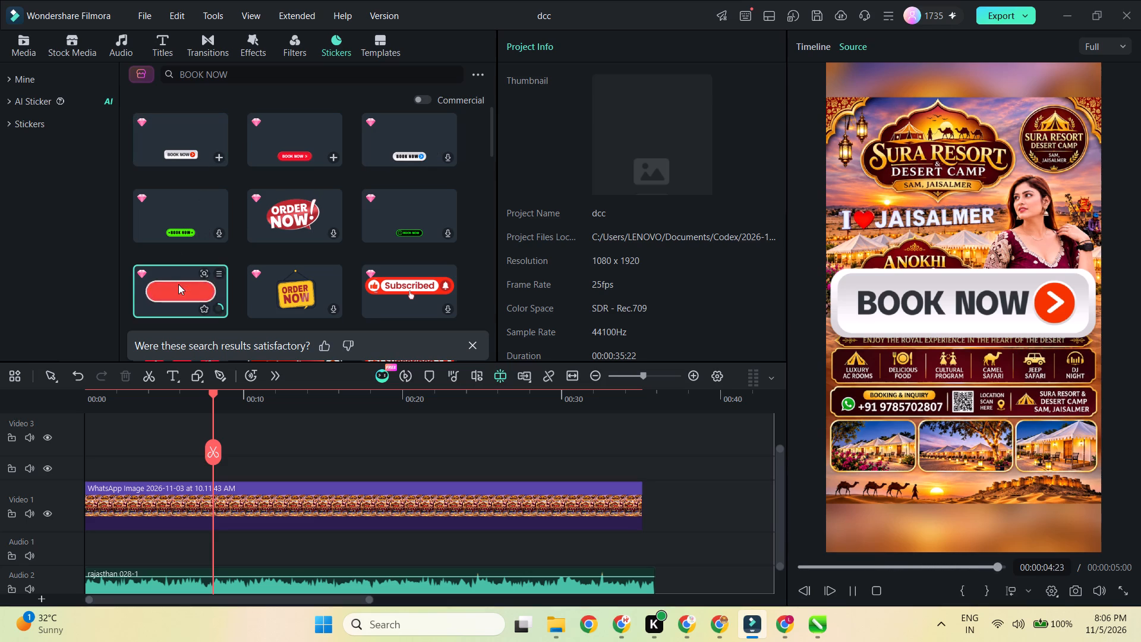
click(183, 147)
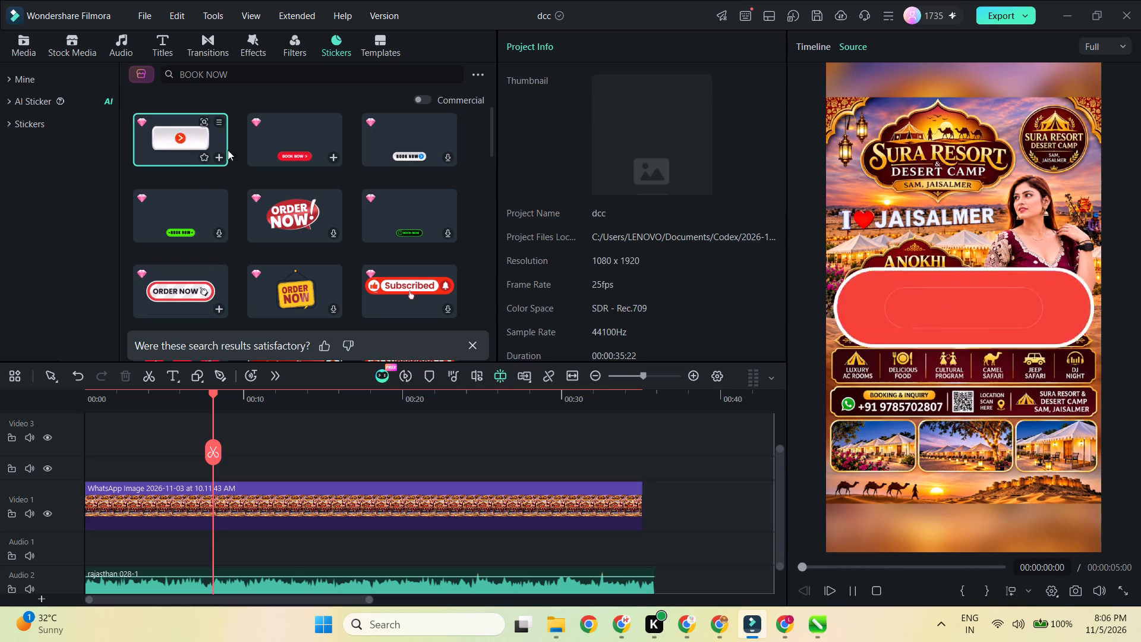
click(292, 147)
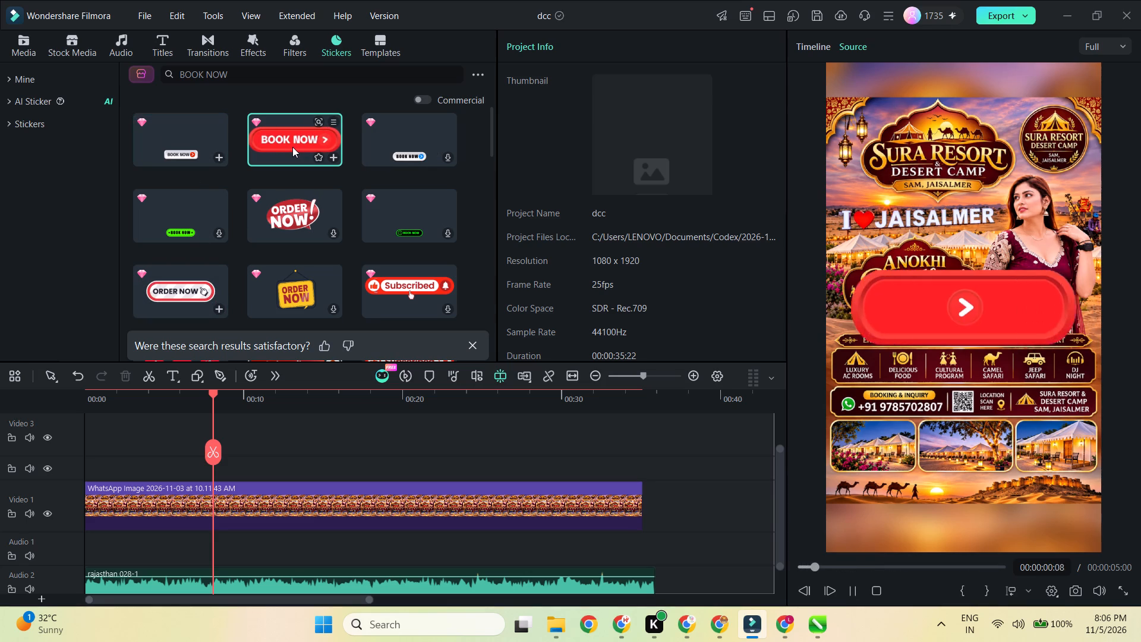
key(space)
Add the white BOOK NOW sticker on the track above the poster image from the start, extending it to the poster clip's end.
drag(176, 142, 108, 397)
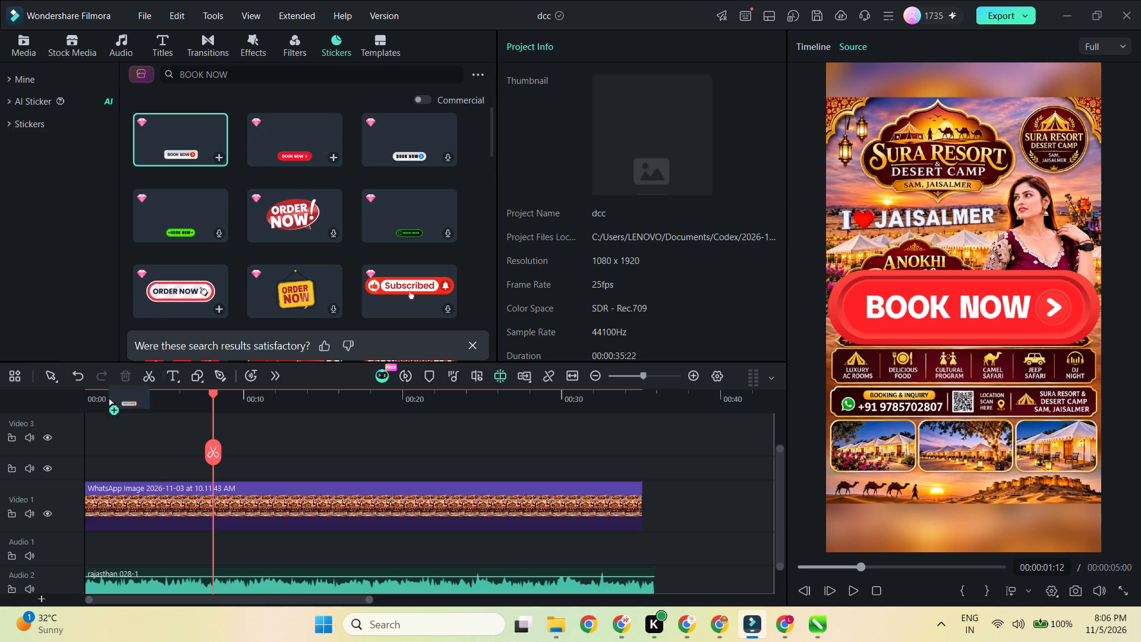
drag(108, 397, 64, 466)
drag(163, 470, 559, 476)
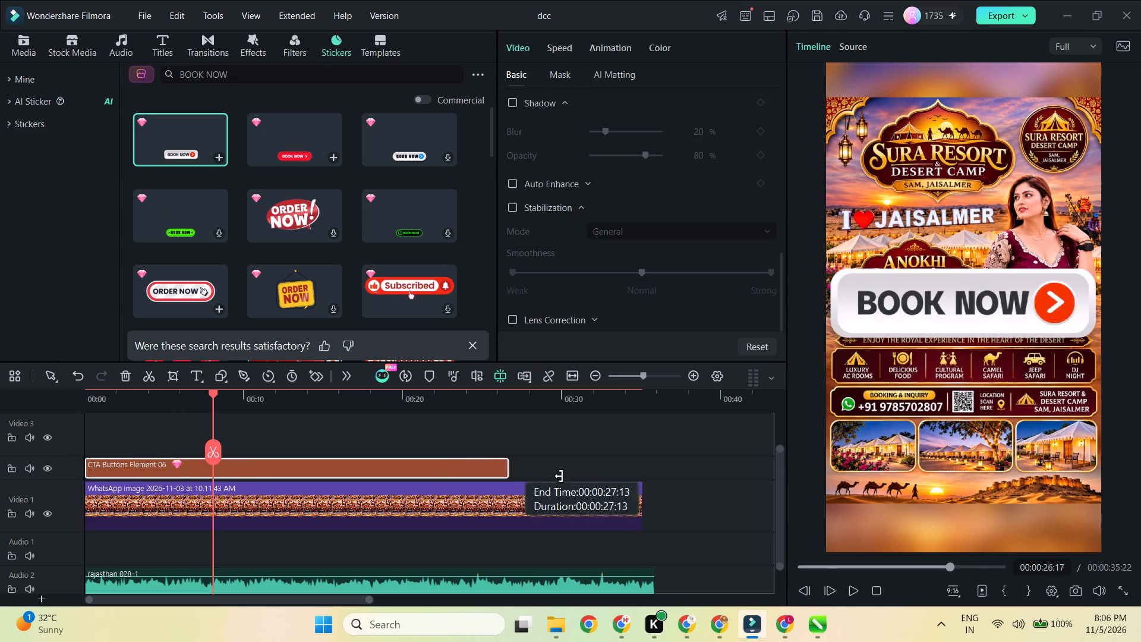
drag(559, 476, 638, 494)
Shrink the BOOK NOW sticker to less than half the frame's width and place it just below the poster, near the horizontal centre.
click(918, 314)
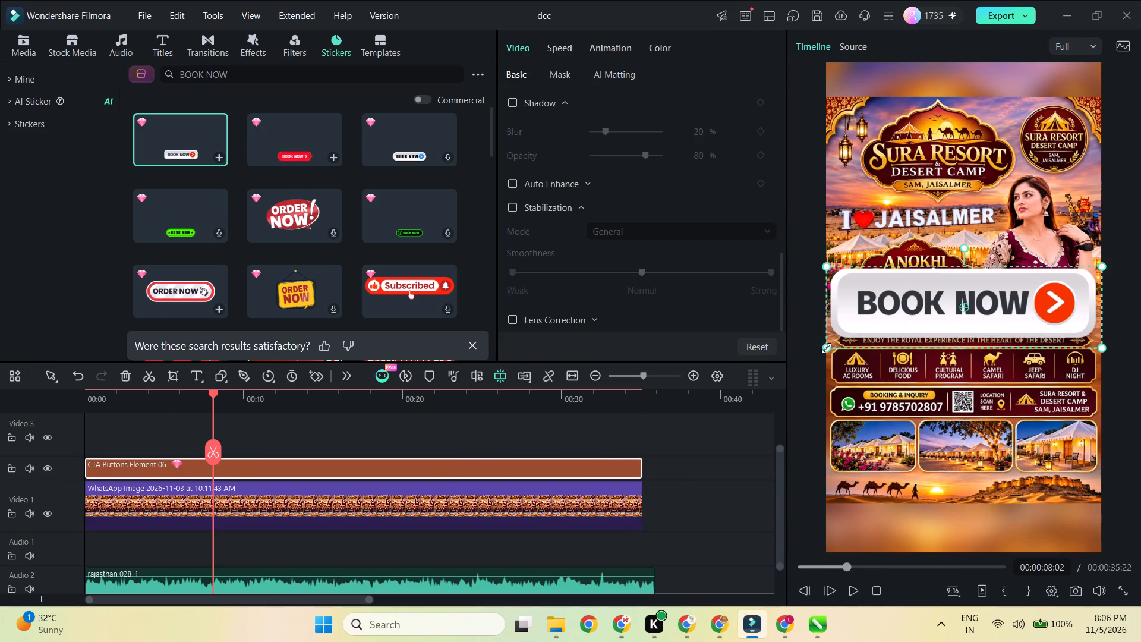
drag(825, 348, 855, 324)
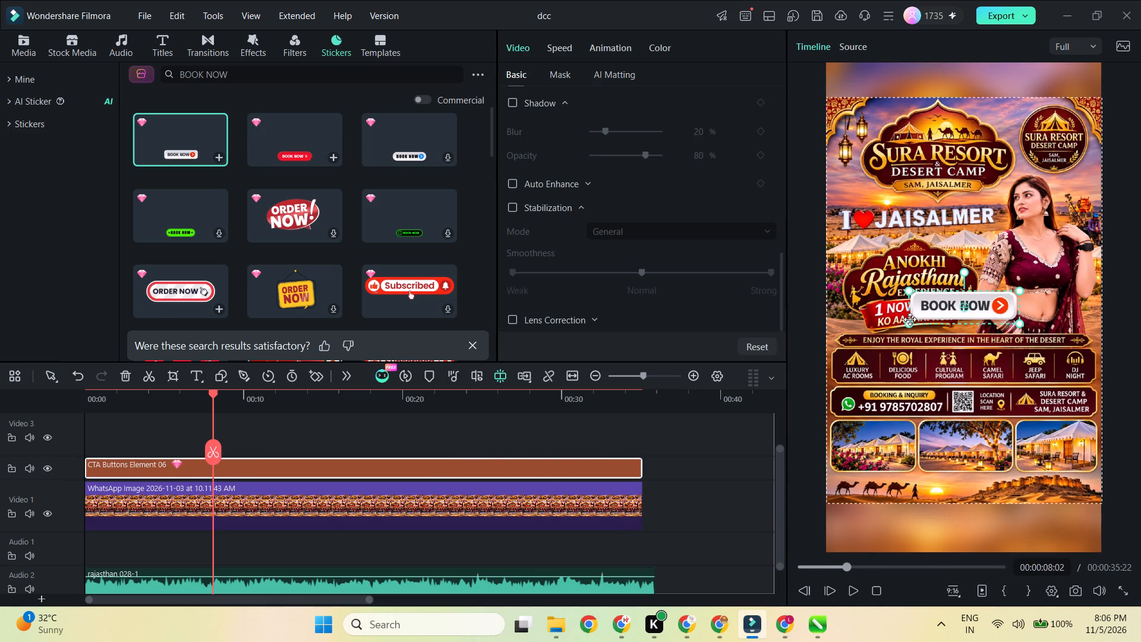
drag(929, 310, 934, 518)
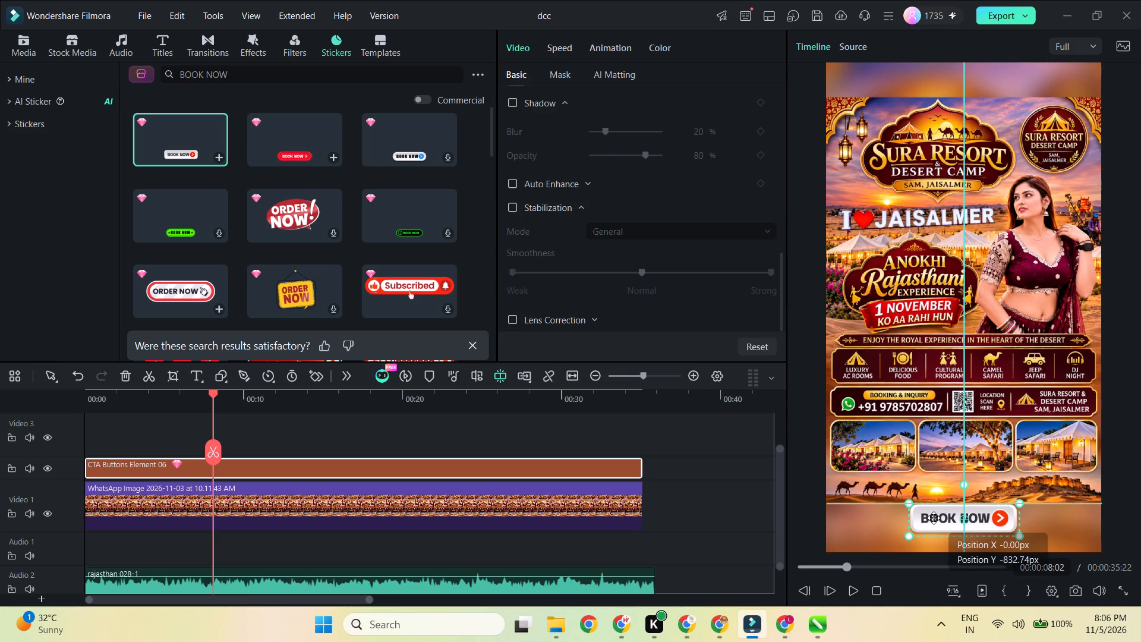
drag(934, 518, 936, 520)
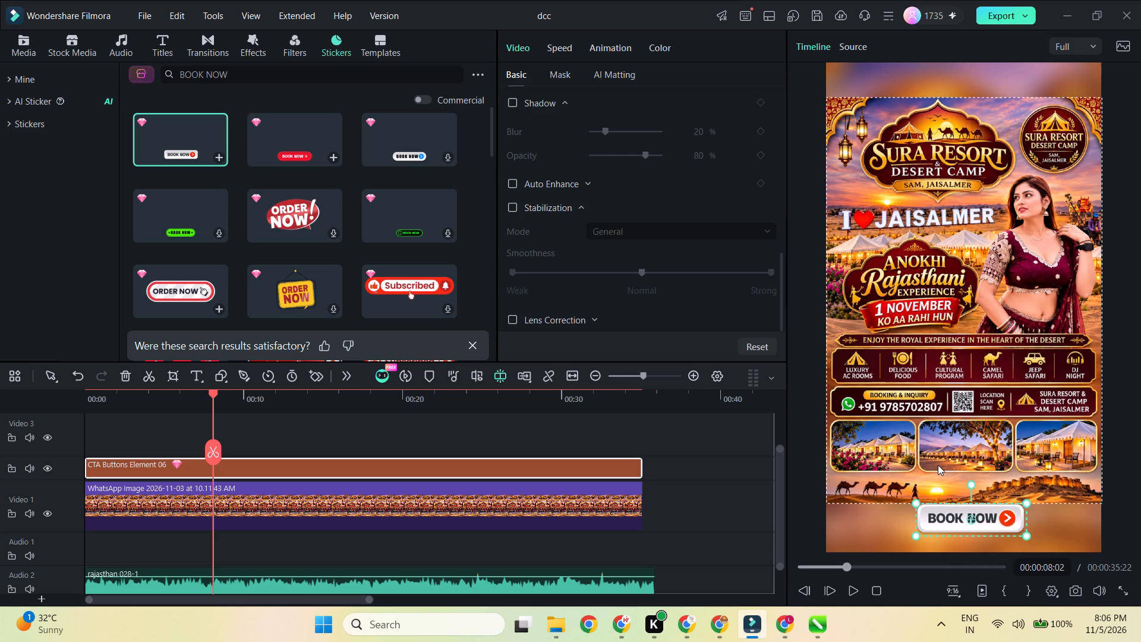
Move the poster image and BOOK NOW sticker up together until the poster reaches the top edge of the frame.
ctrl+click(938, 465)
drag(953, 473, 949, 451)
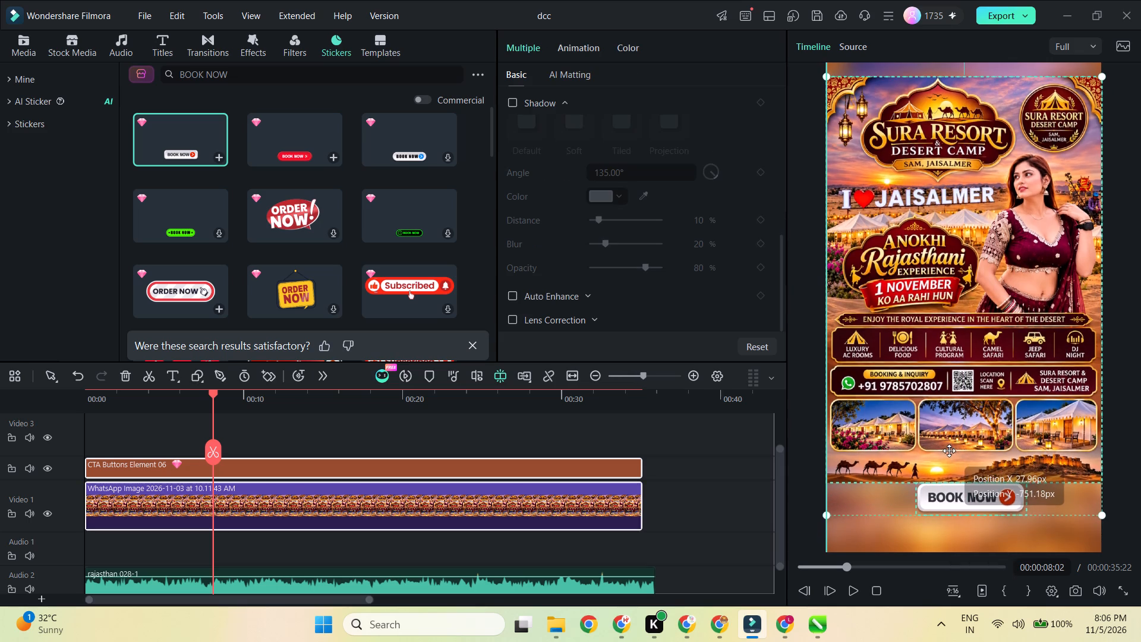
drag(949, 451, 950, 439)
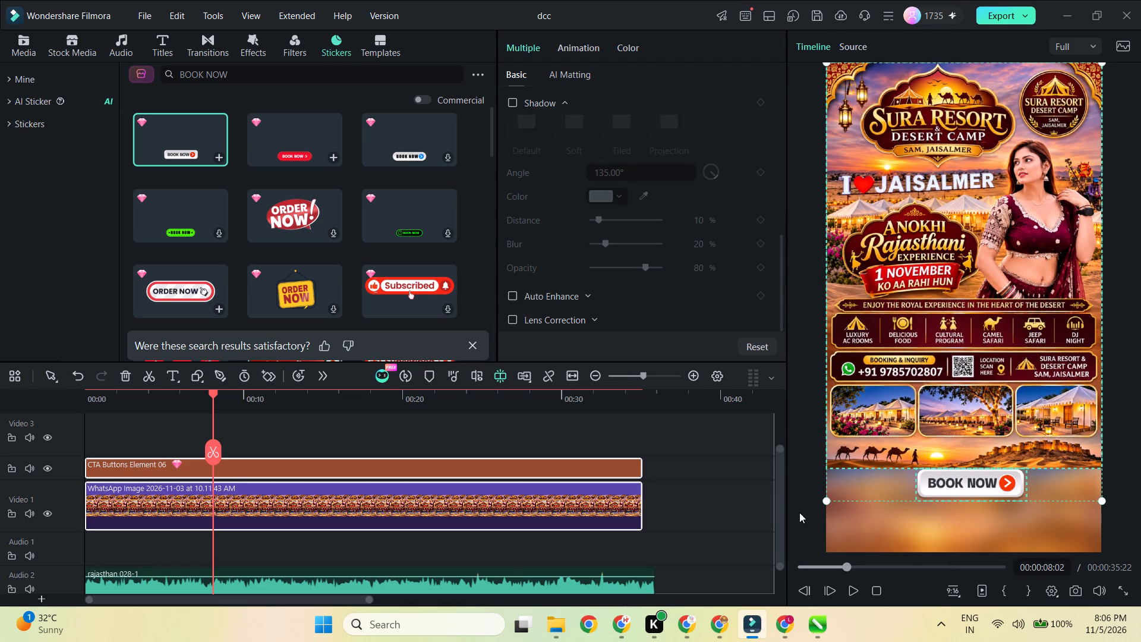
Deselect the clips and play the timeline to check the poster with the BOOK NOW sticker, skipping ahead to a later part.
click(708, 498)
key(space)
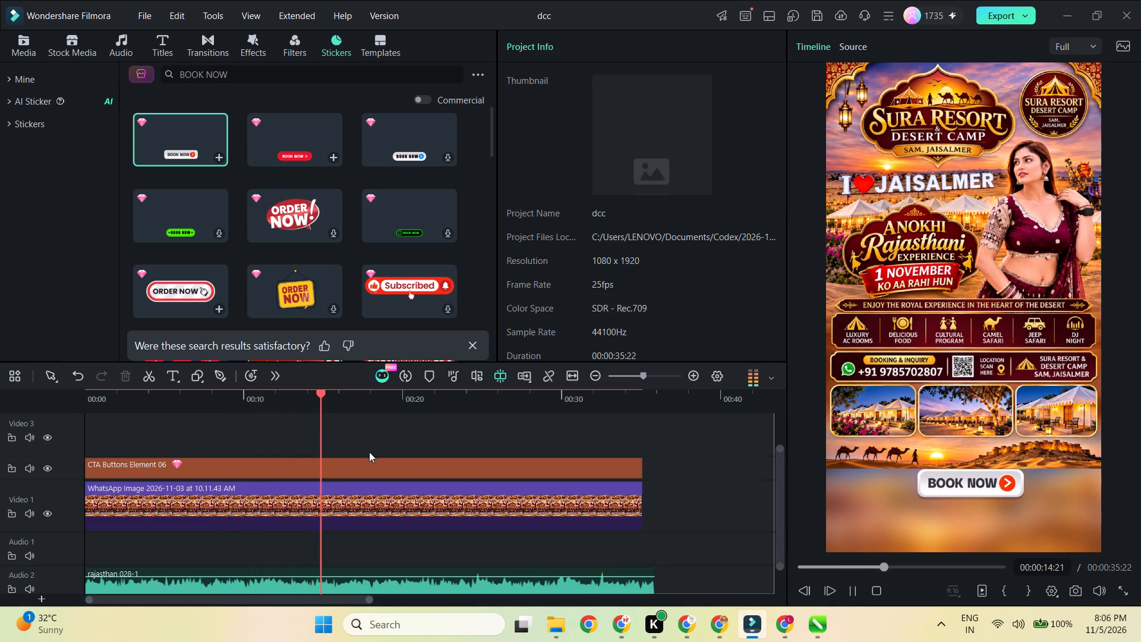
click(540, 404)
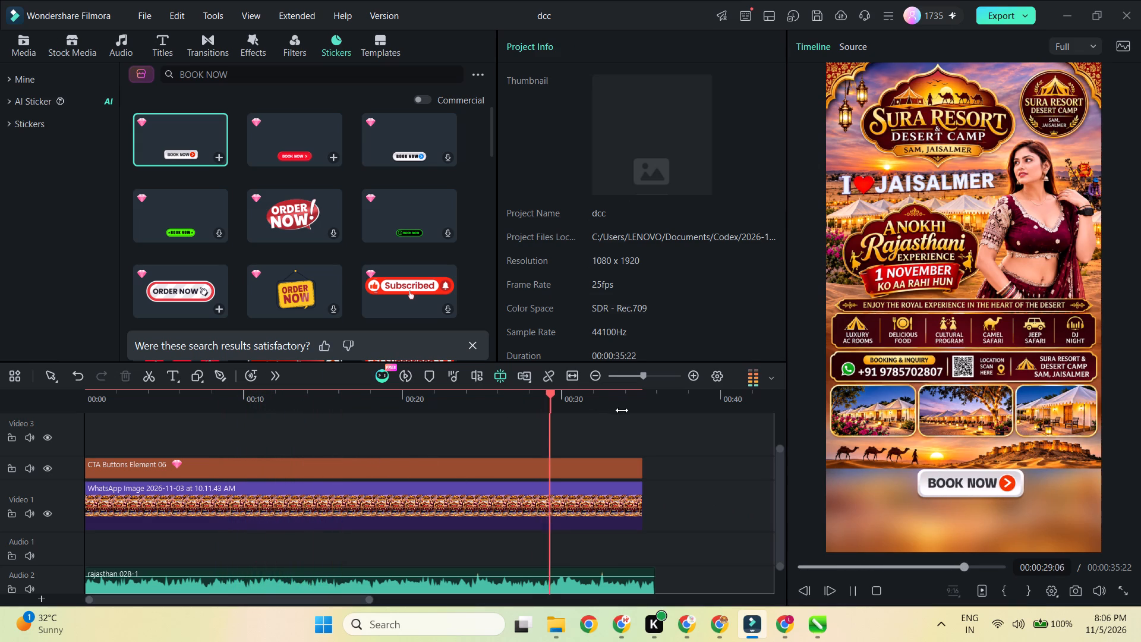
Trim the end of the rajasthan 028-1 audio to the poster clip's end and give it a short fade-out.
scroll(648, 515, down, 2)
drag(653, 547, 644, 555)
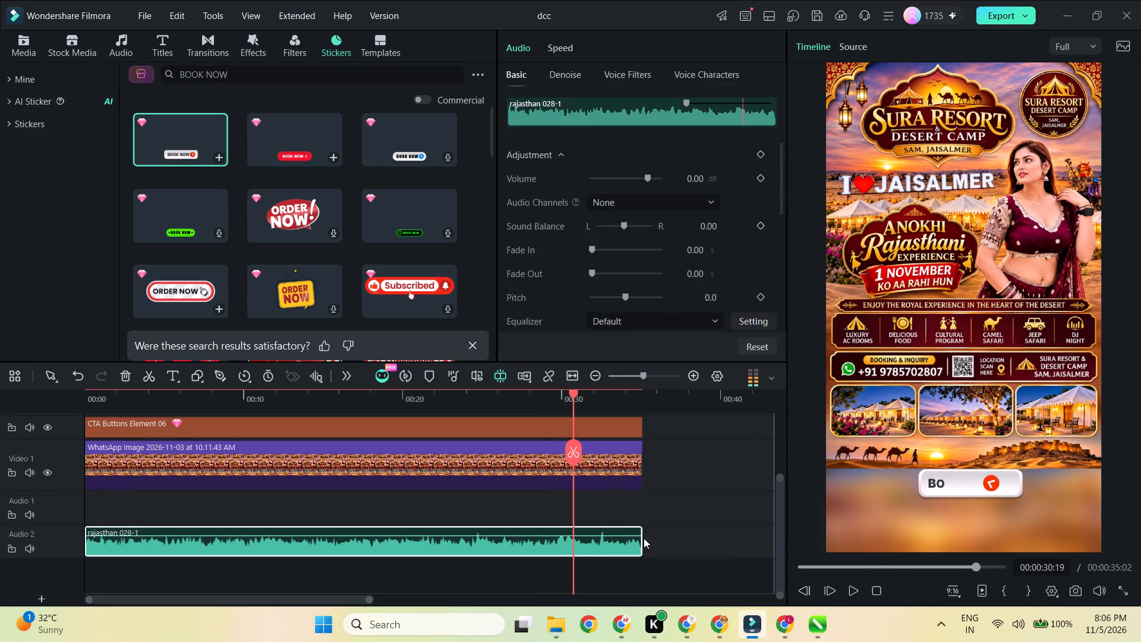
drag(633, 533, 603, 539)
drag(640, 530, 598, 531)
drag(672, 554, 613, 438)
click(669, 467)
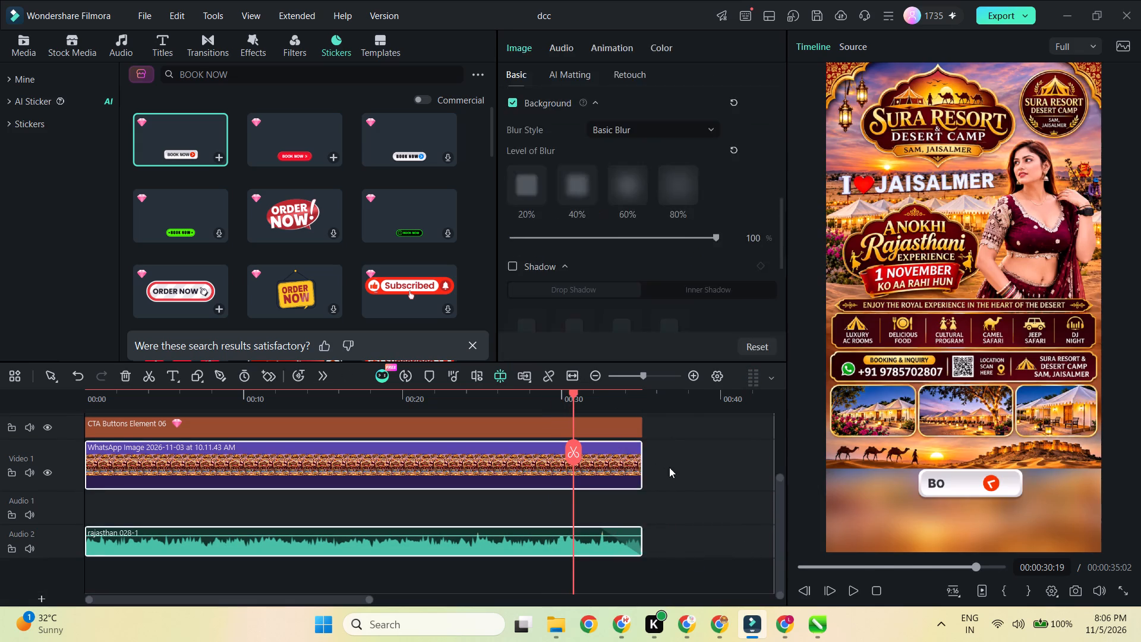
scroll(686, 485, up, 1)
Export the video as an MP4 titled abDCDS to the Downloads folder at 1080 x 1920.
click(1007, 15)
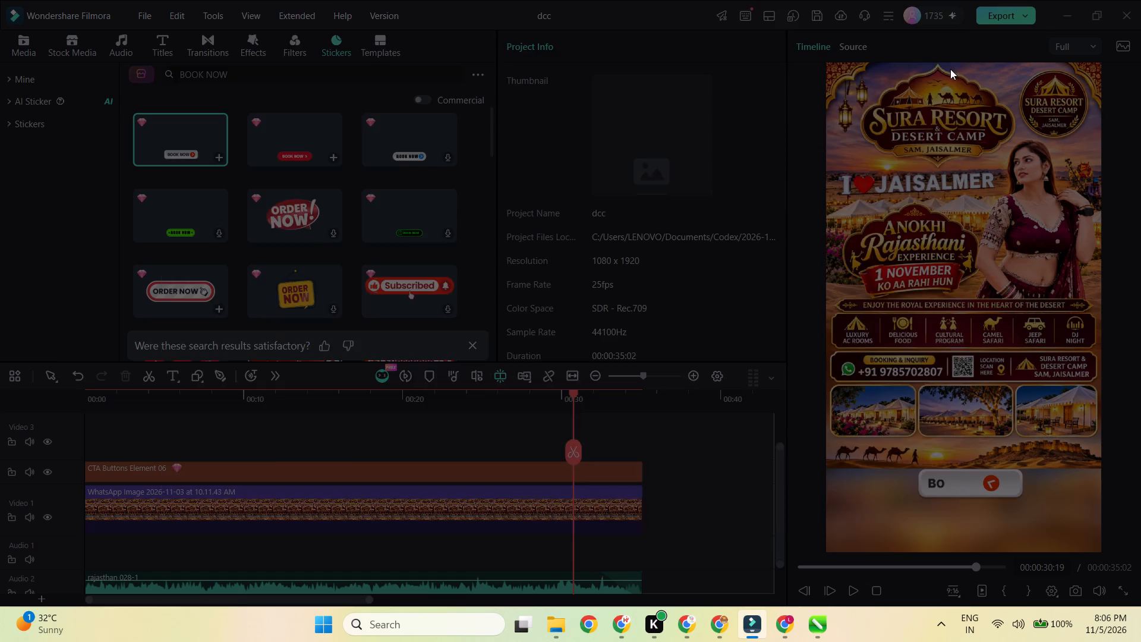
scroll(898, 112, up, 1)
click(401, 87)
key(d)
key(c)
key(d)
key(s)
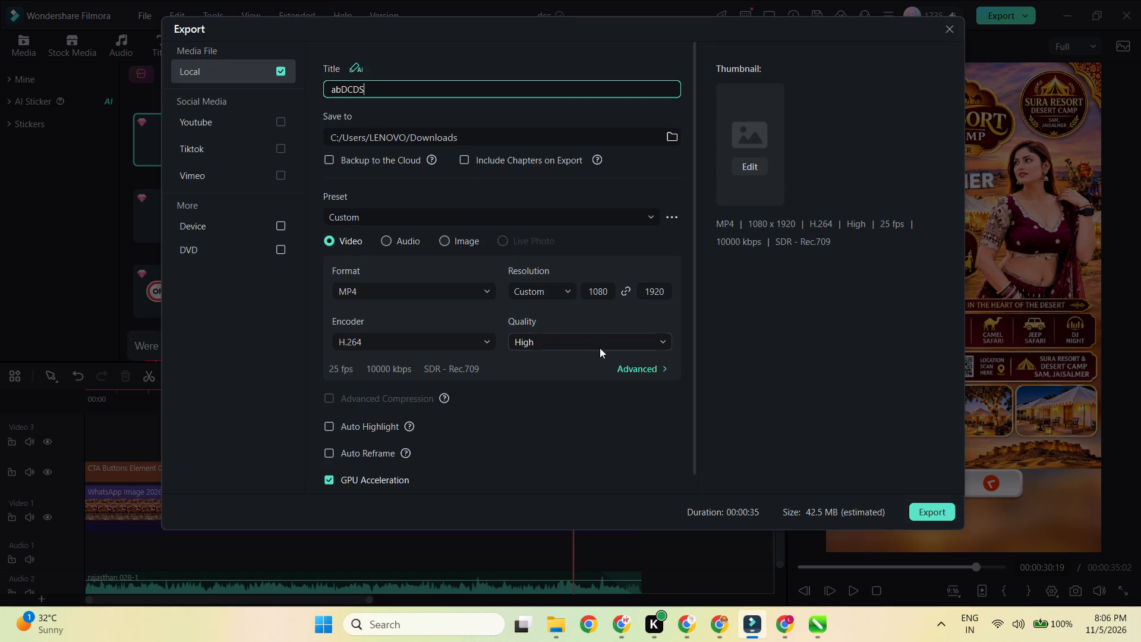
click(921, 516)
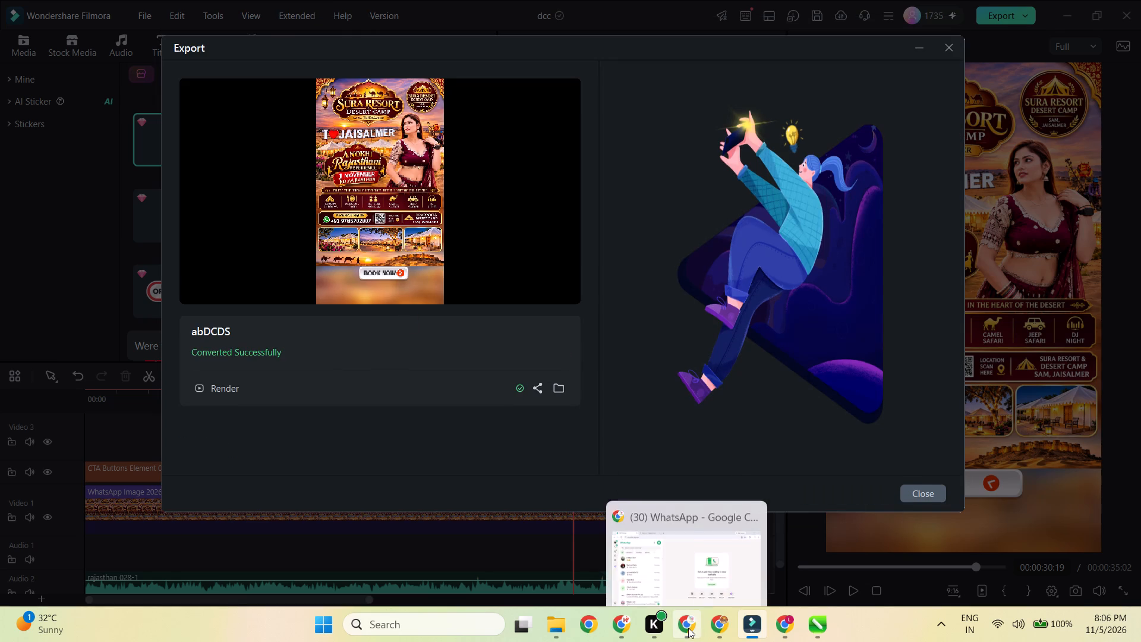
Switch to Chrome and start a new reel from the Meta Business Suite planner.
click(717, 622)
click(215, 0)
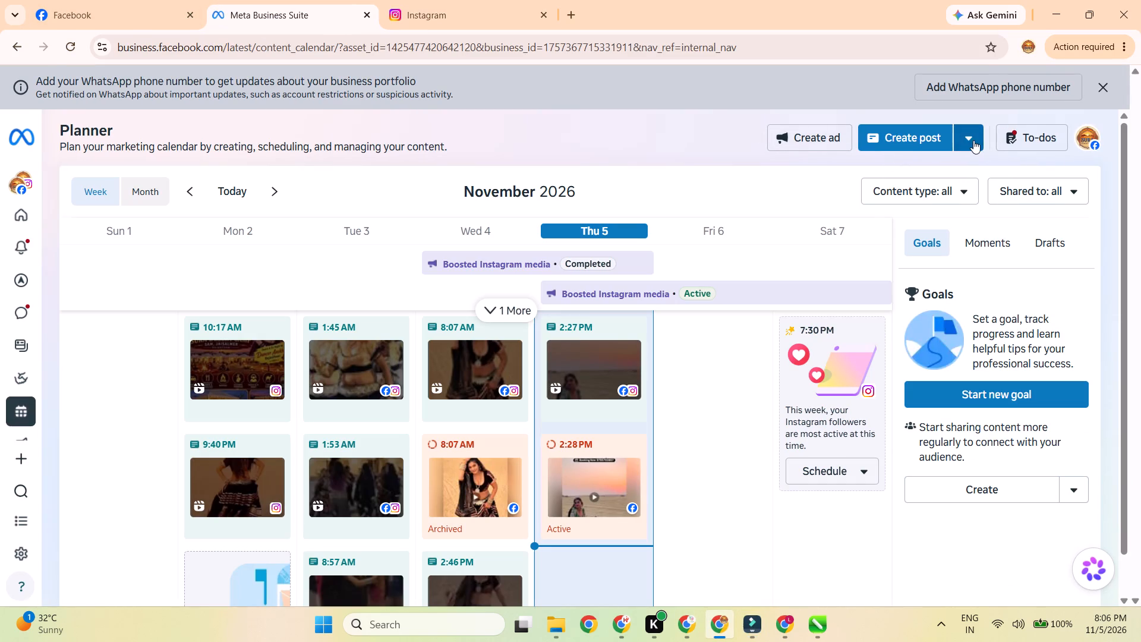
click(966, 140)
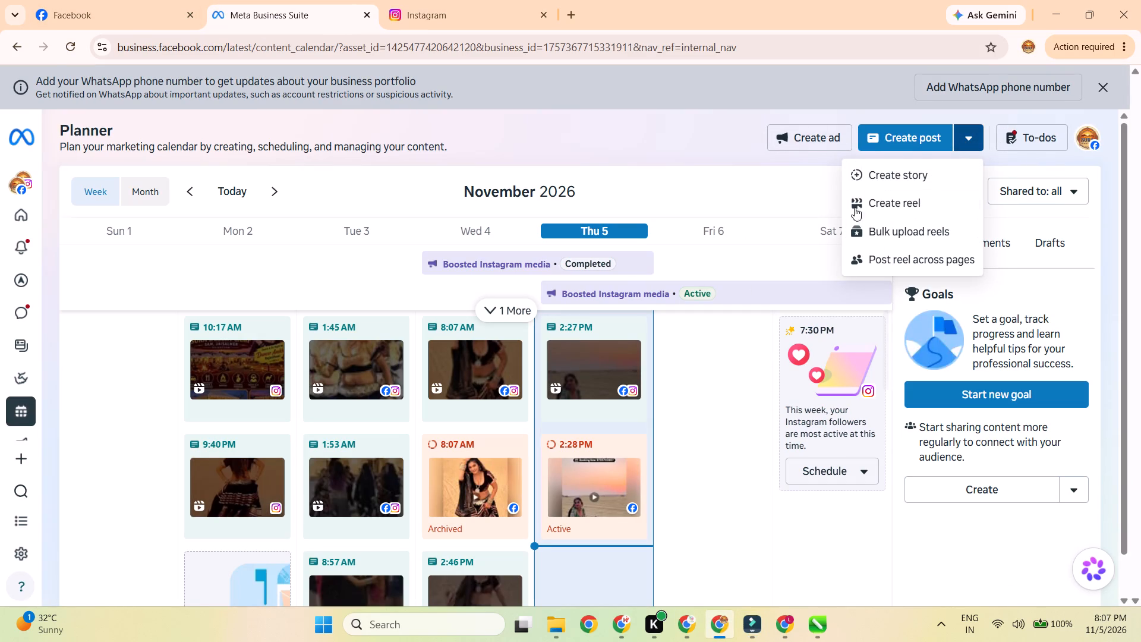
click(900, 205)
Open the newest reel on the suradesertcamp Instagram profile and copy its whole caption, from Khamma Ghani Sa! through the hashtags.
click(447, 0)
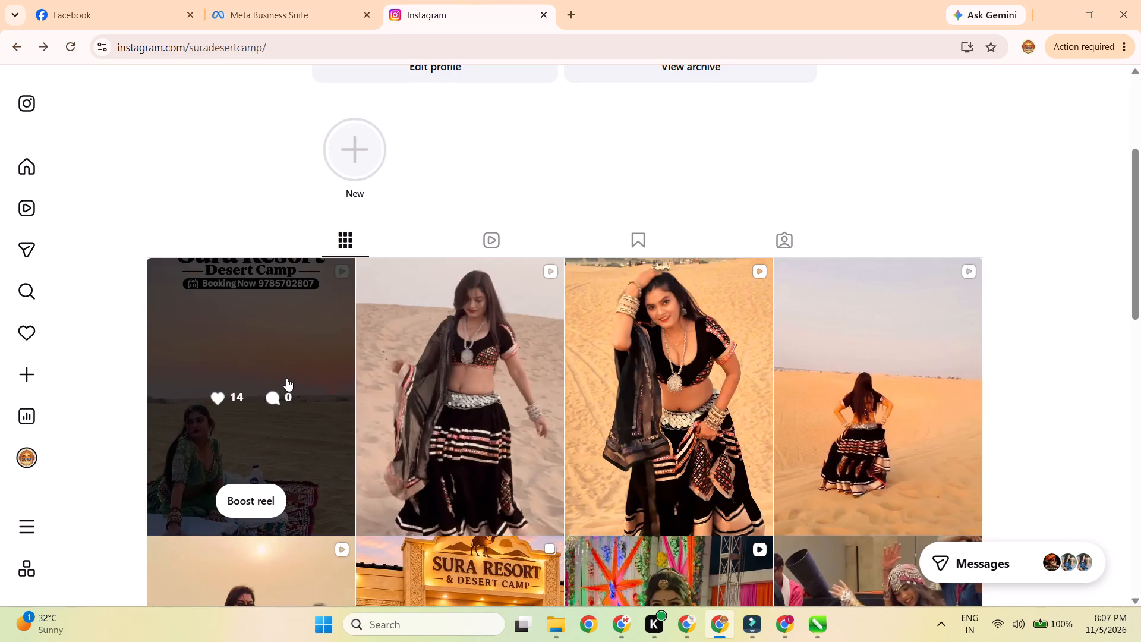
click(286, 378)
scroll(667, 412, down, 2)
scroll(760, 383, down, 2)
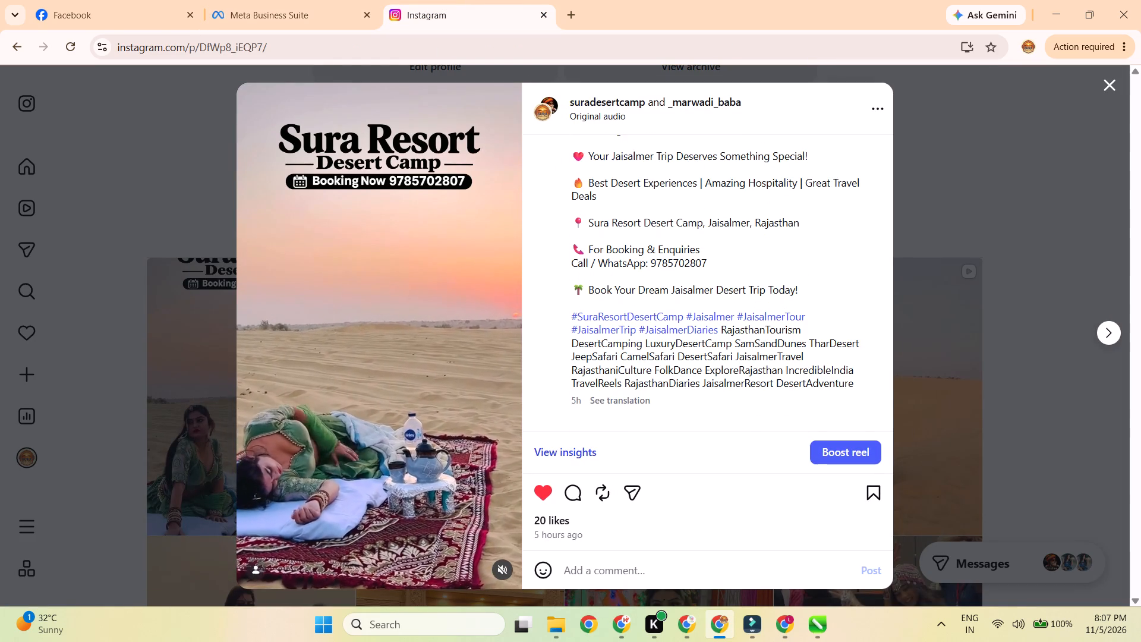
drag(859, 382, 616, 231)
scroll(640, 257, up, 5)
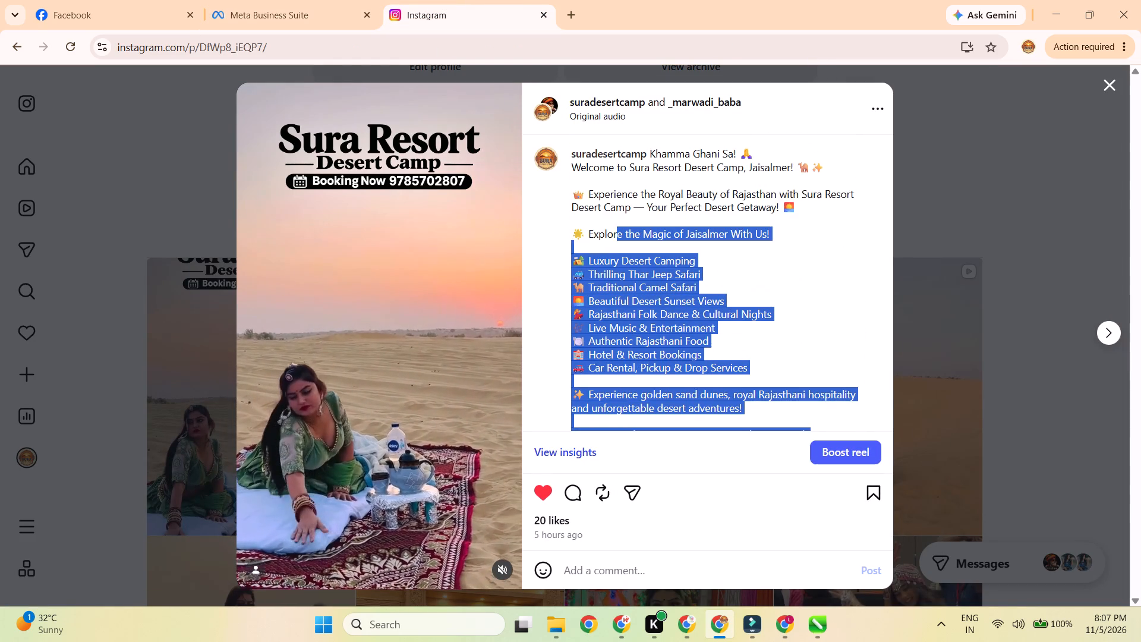
drag(616, 231, 648, 155)
key(ctrl+c)
key(ctrl+c)
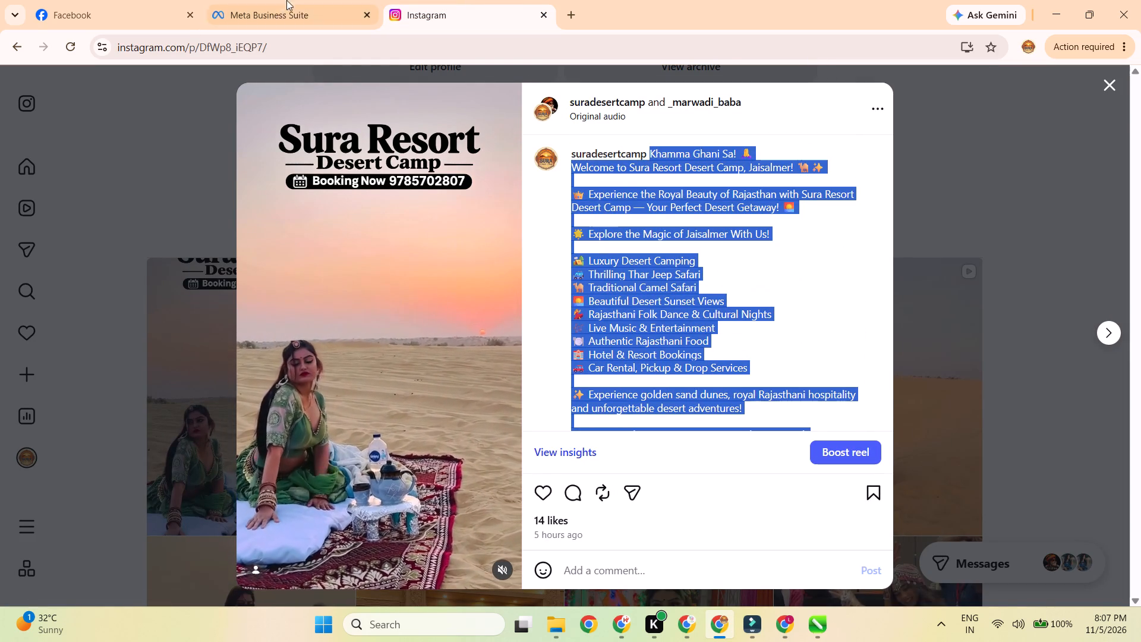
Paste the copied Sura Resort caption as the new reel's text in Meta Business Suite and check it through.
click(247, 0)
click(182, 513)
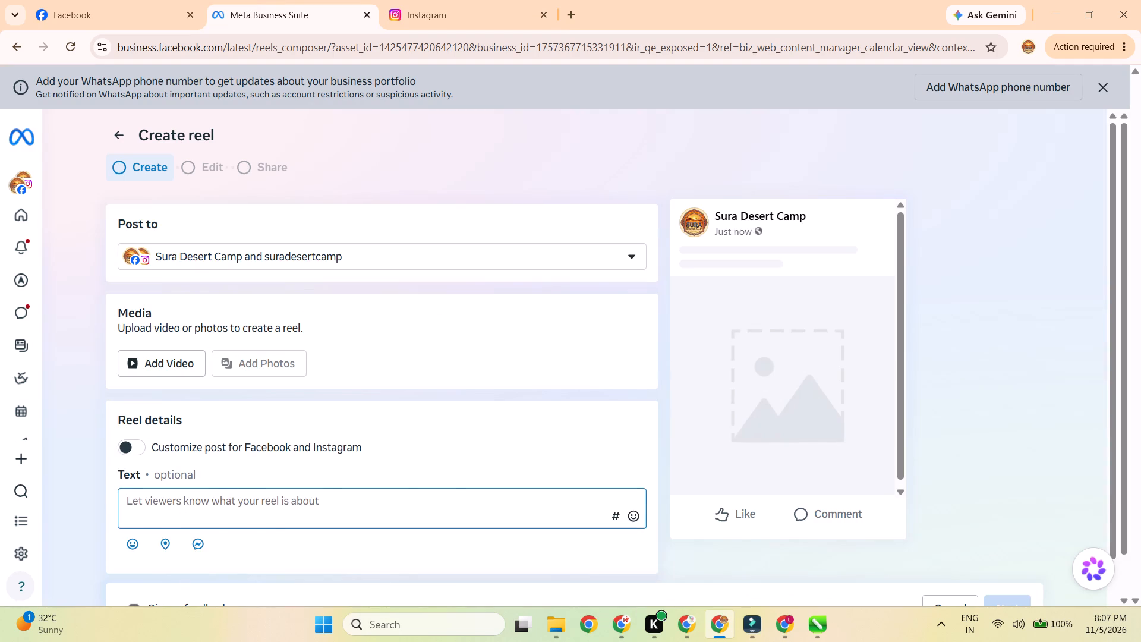
key(ctrl+v)
scroll(349, 394, down, 17)
scroll(826, 439, down, 1)
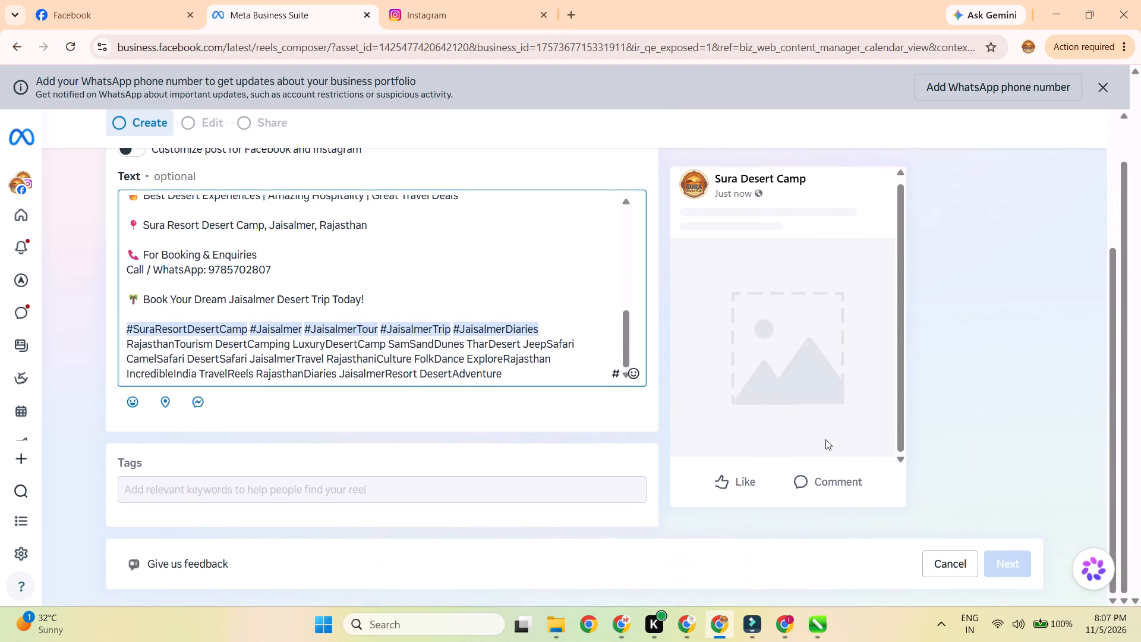
scroll(825, 439, down, 1)
scroll(699, 402, up, 1)
scroll(671, 360, up, 7)
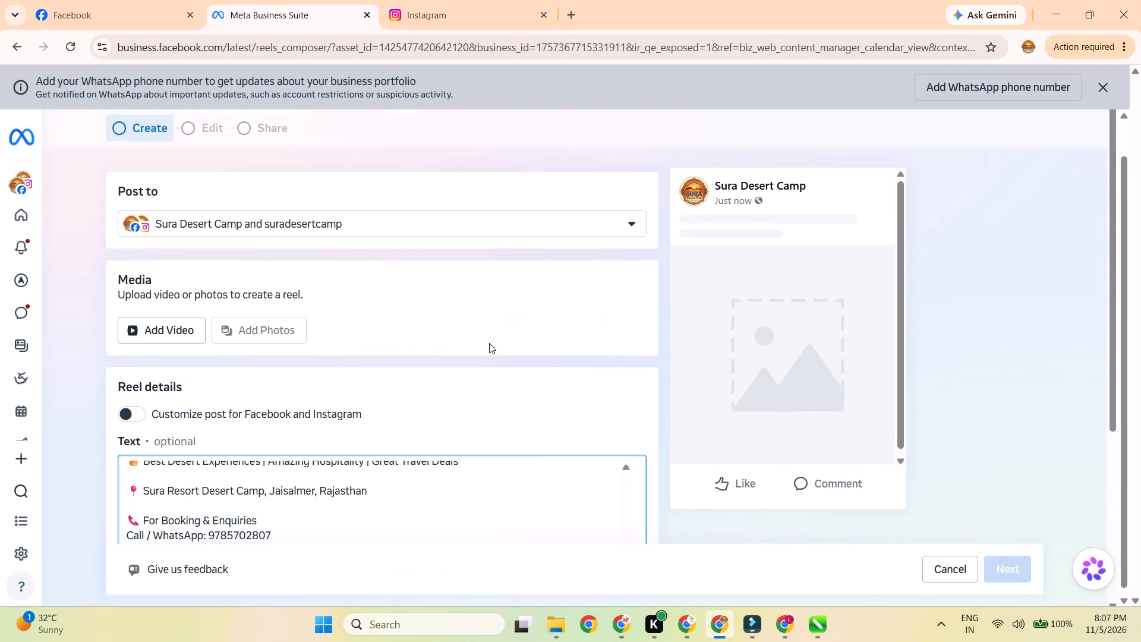
scroll(489, 343, up, 5)
scroll(485, 332, down, 16)
scroll(954, 487, down, 1)
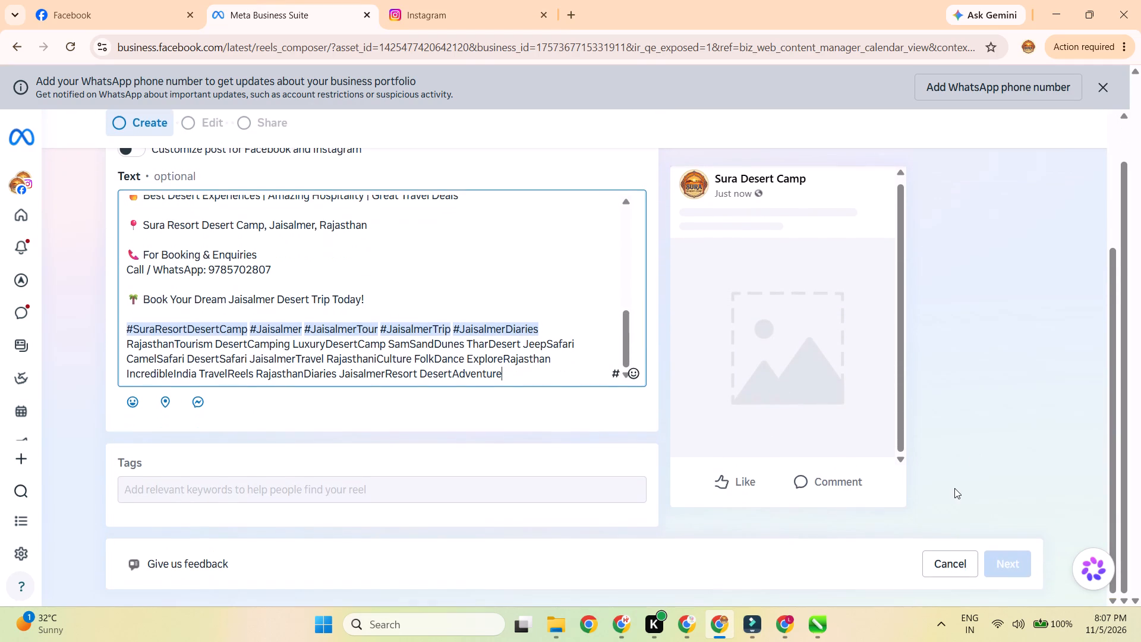
scroll(493, 333, up, 10)
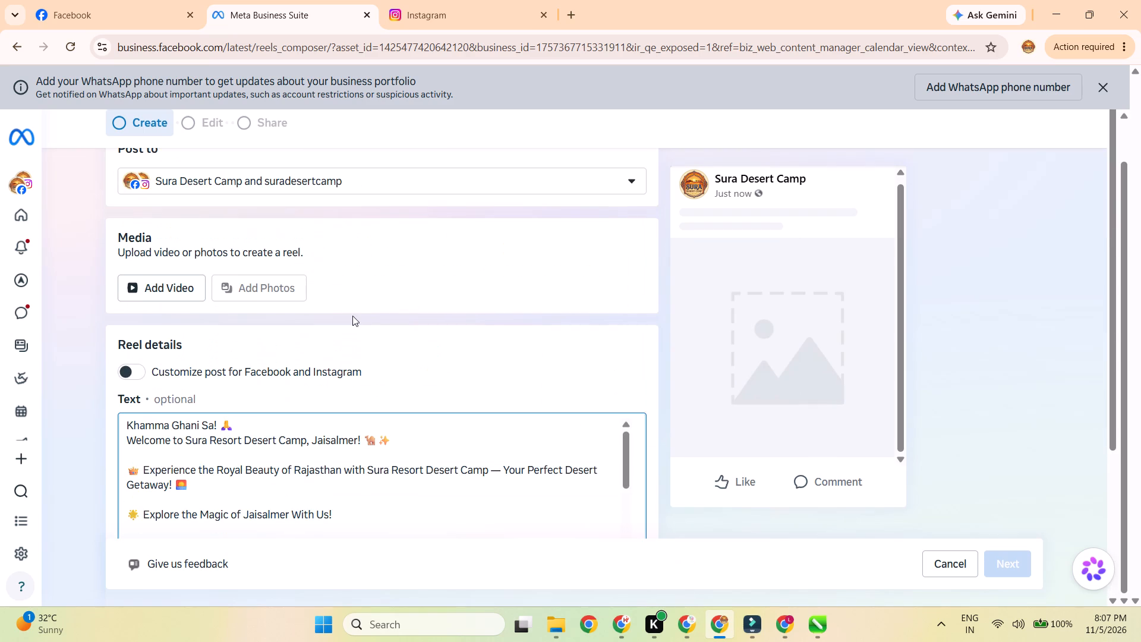
Upload the abDCDS video to the reel and pause its preview.
click(175, 285)
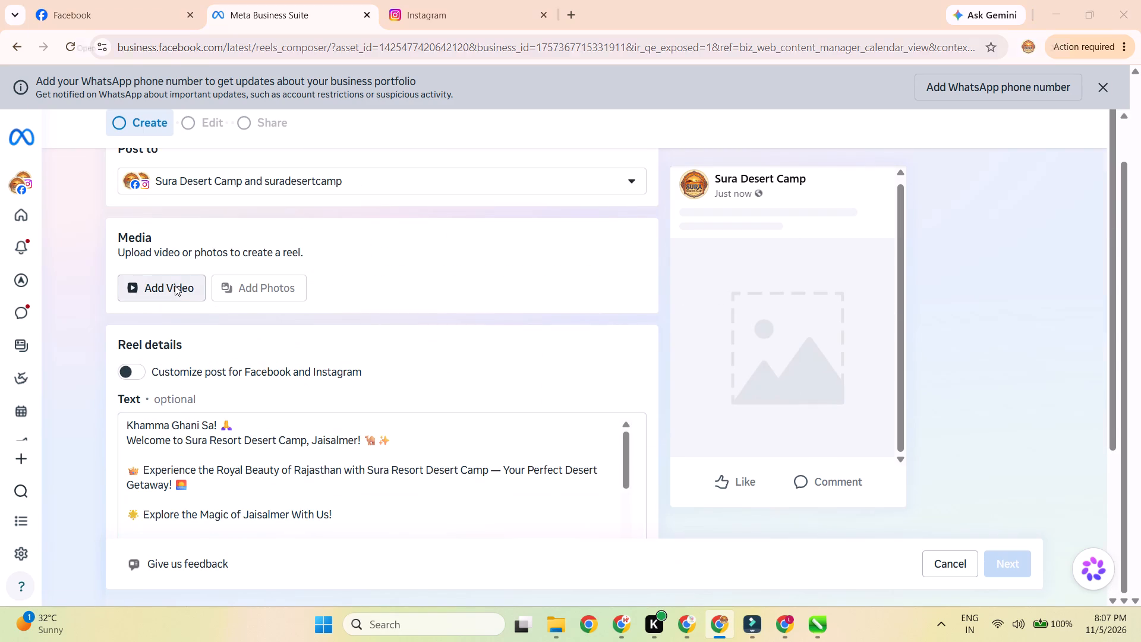
double_click(187, 199)
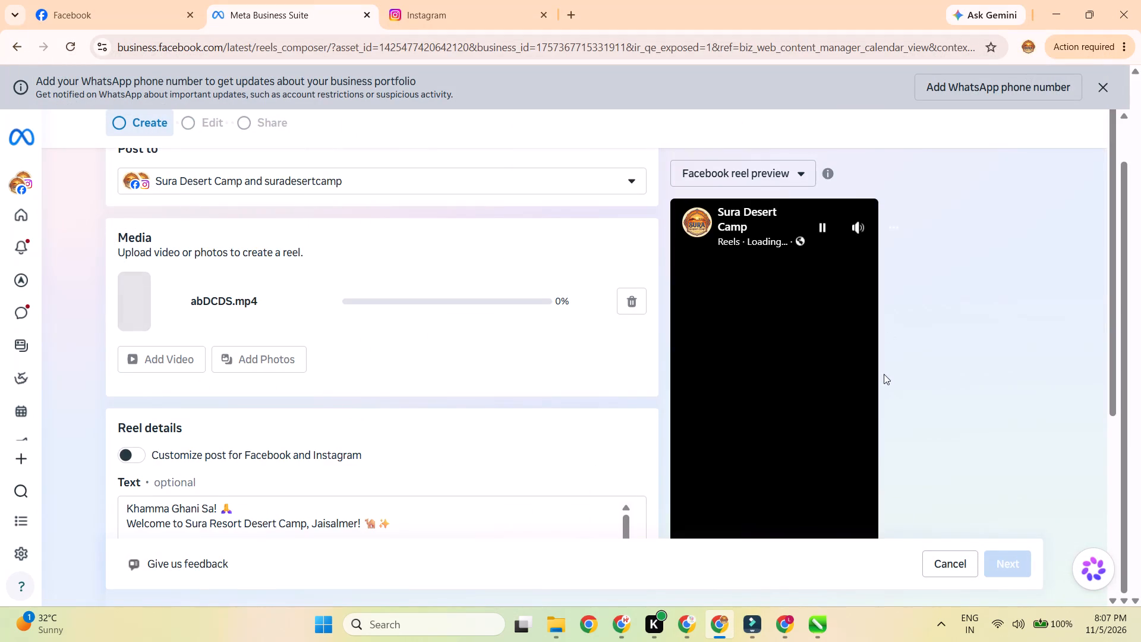
click(827, 225)
click(827, 225)
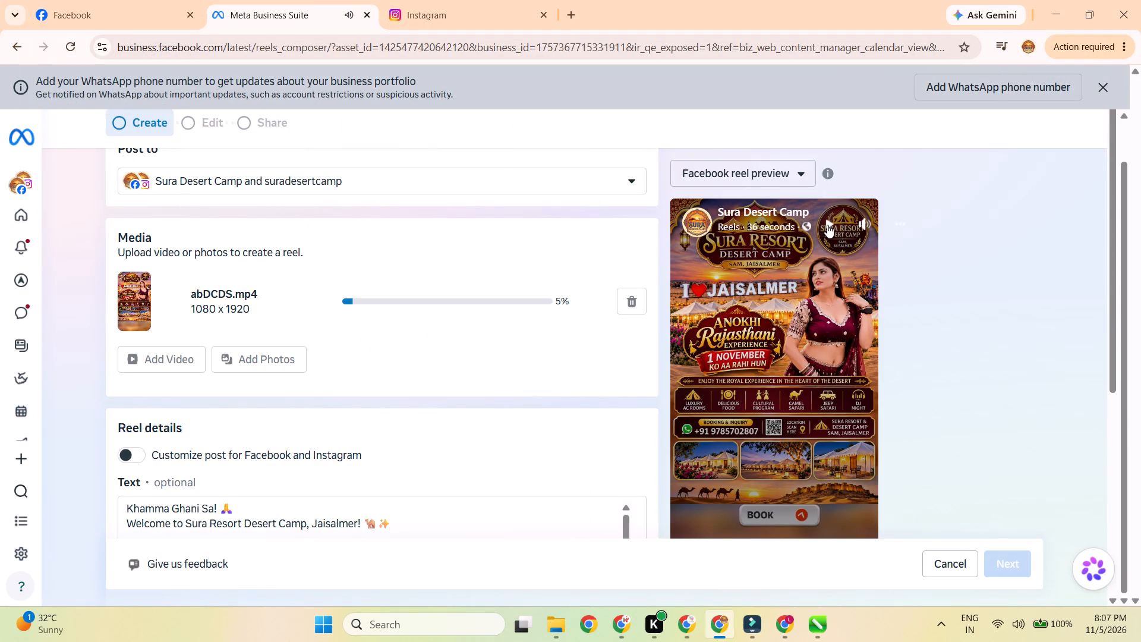
click(827, 225)
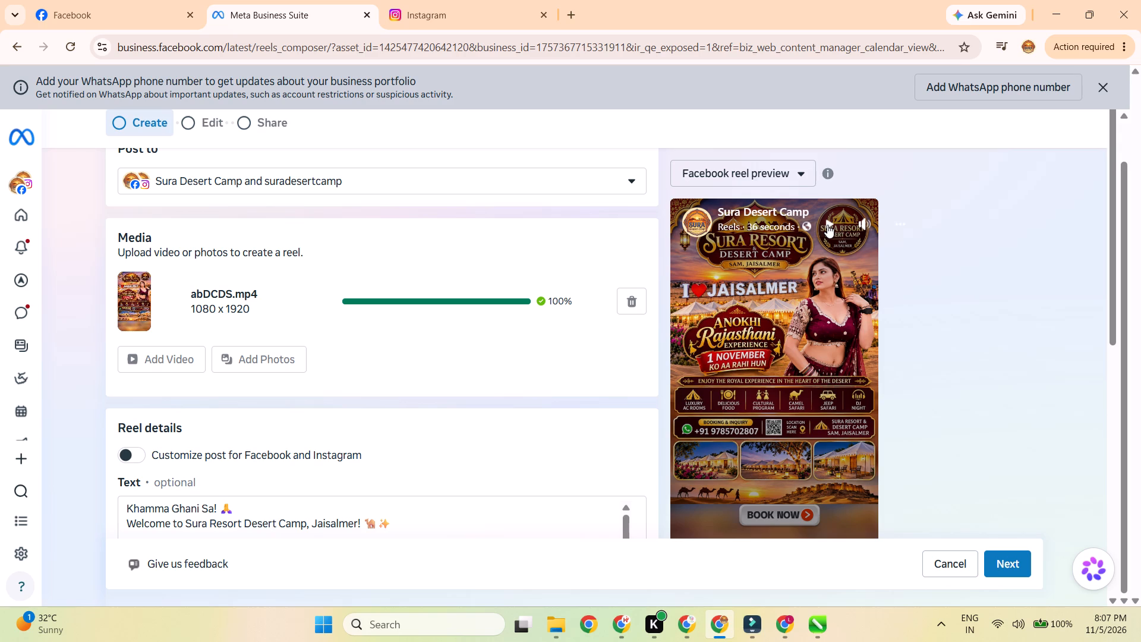
Proceed through the Edit and Share stages and publish the reel immediately, returning to the planner.
click(1011, 565)
click(1011, 565)
click(1011, 565)
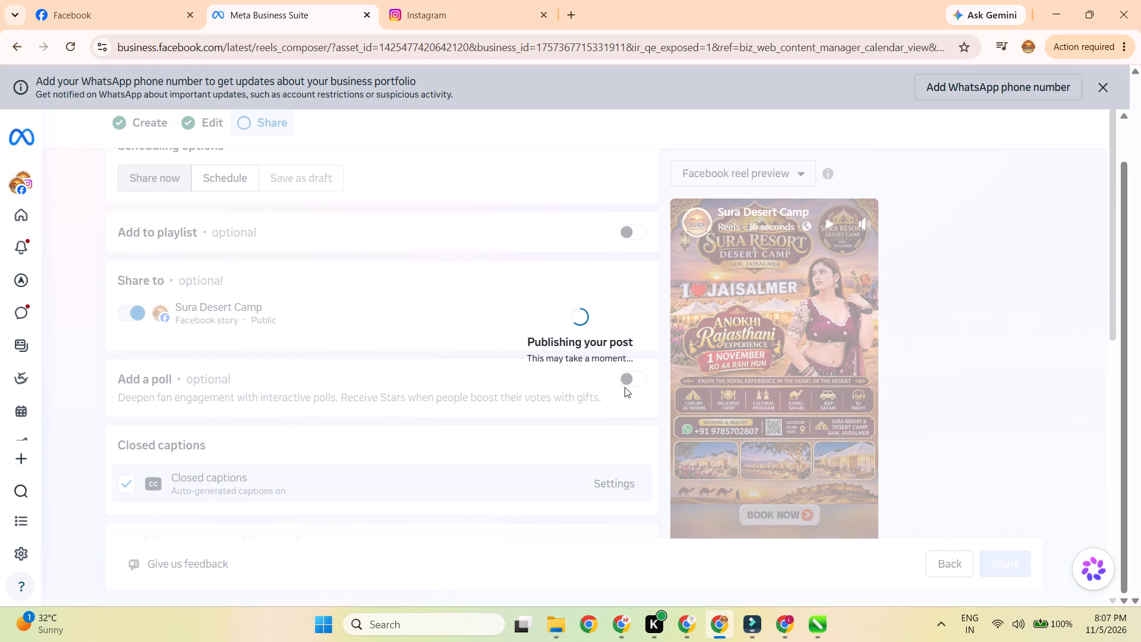
click(754, 299)
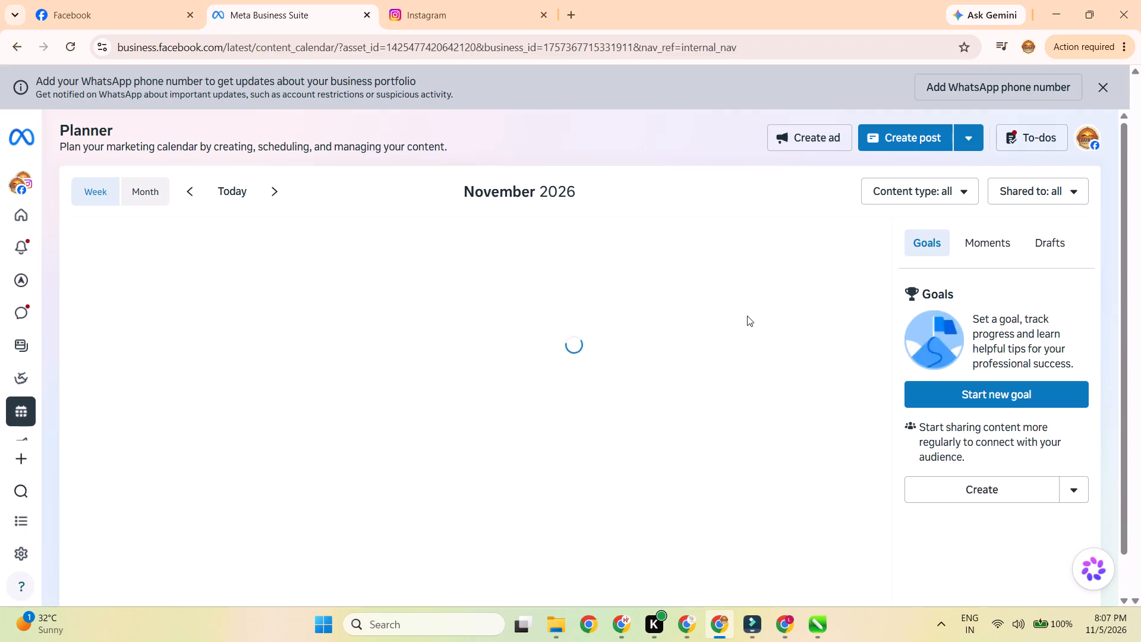
Close the open reel on Instagram and look through the profile's post grid.
click(481, 0)
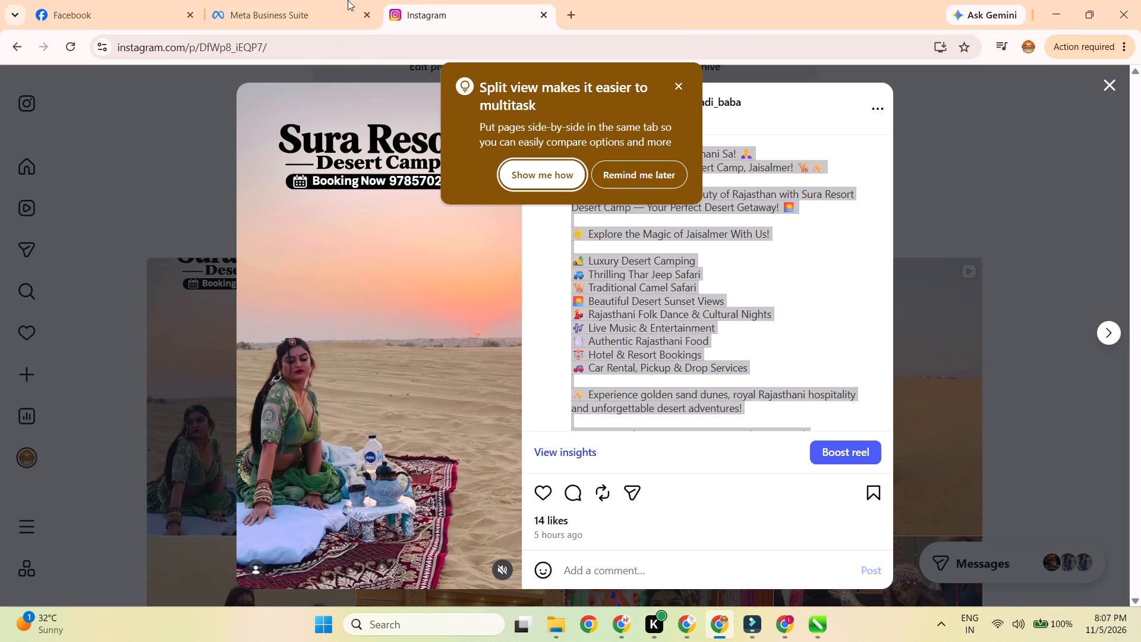
click(680, 82)
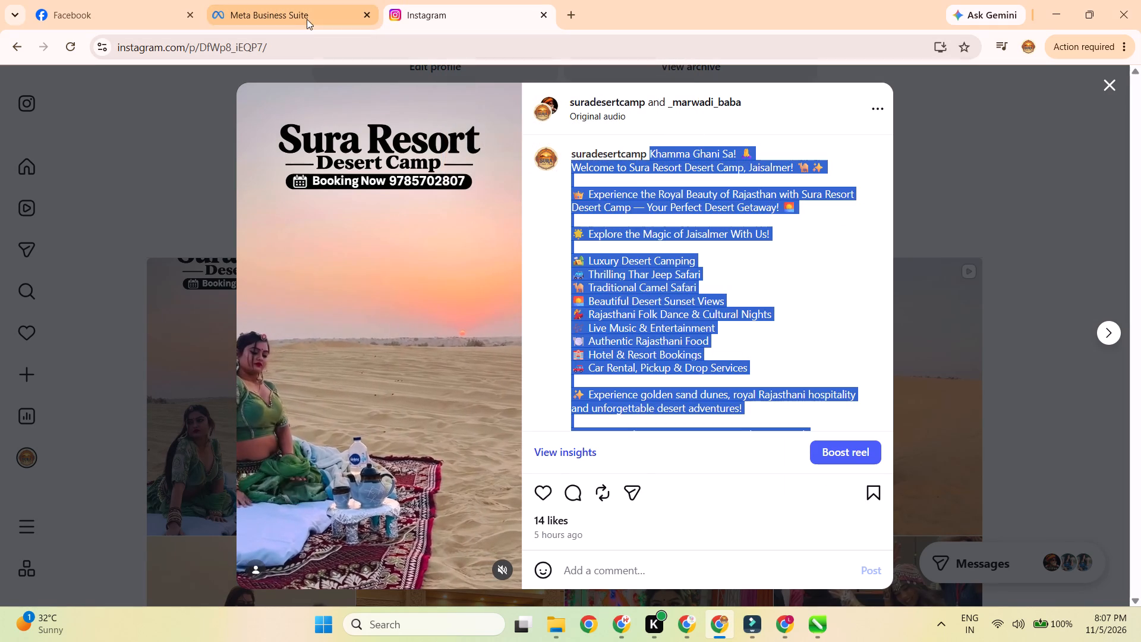
click(1108, 88)
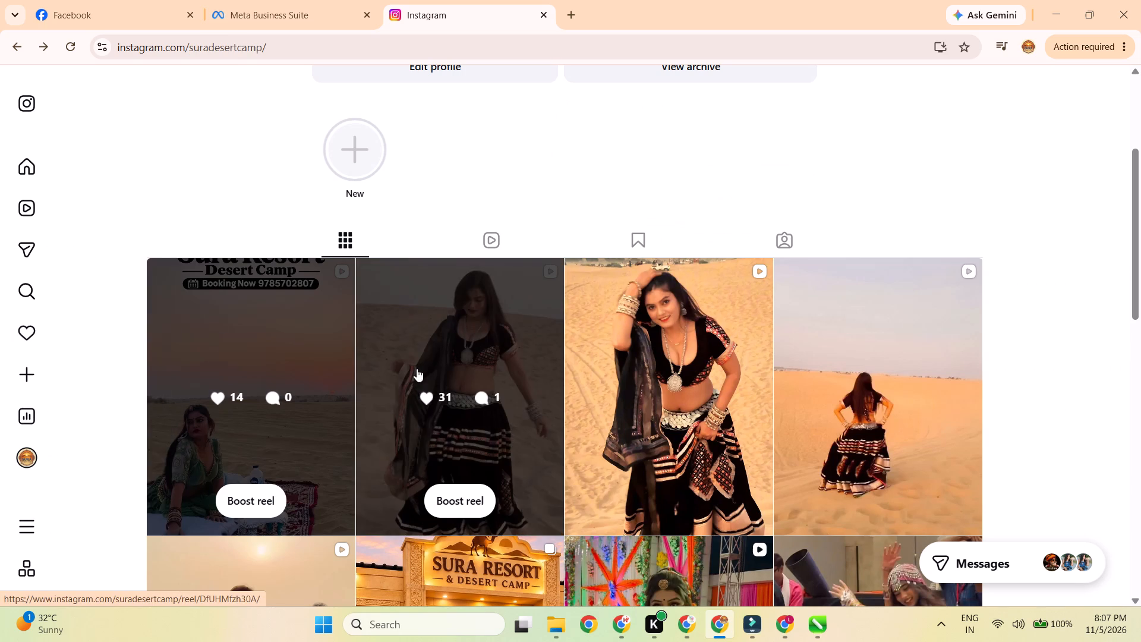
scroll(428, 379, down, 4)
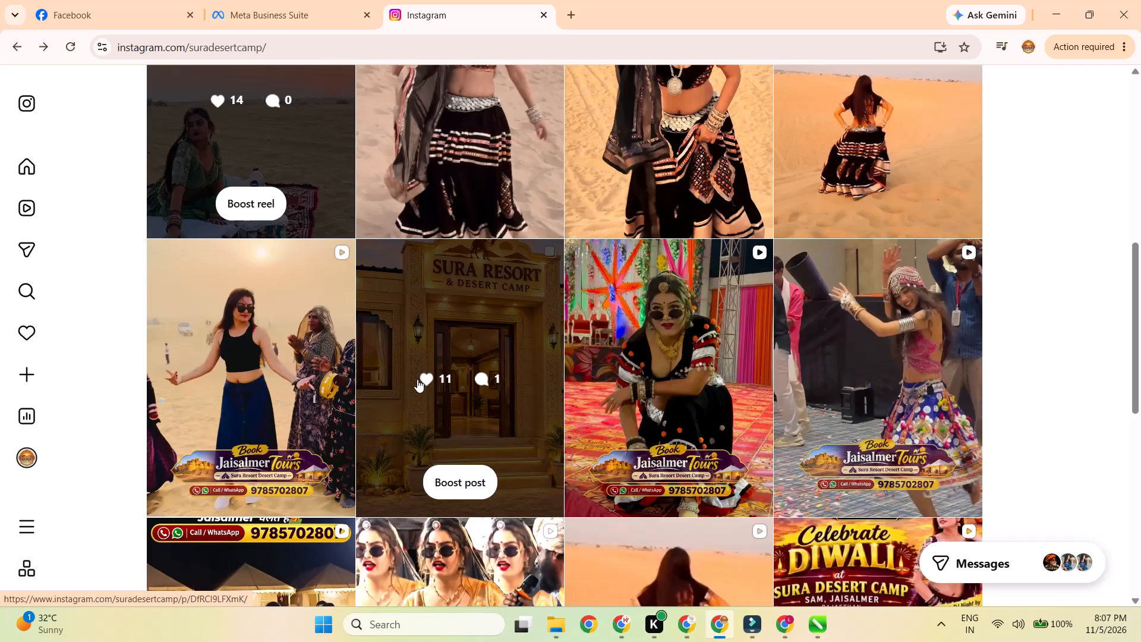
Return to Filmora, close the export window and clear the timeline of the BOOK NOW sticker, poster image and audio.
click(761, 631)
click(947, 52)
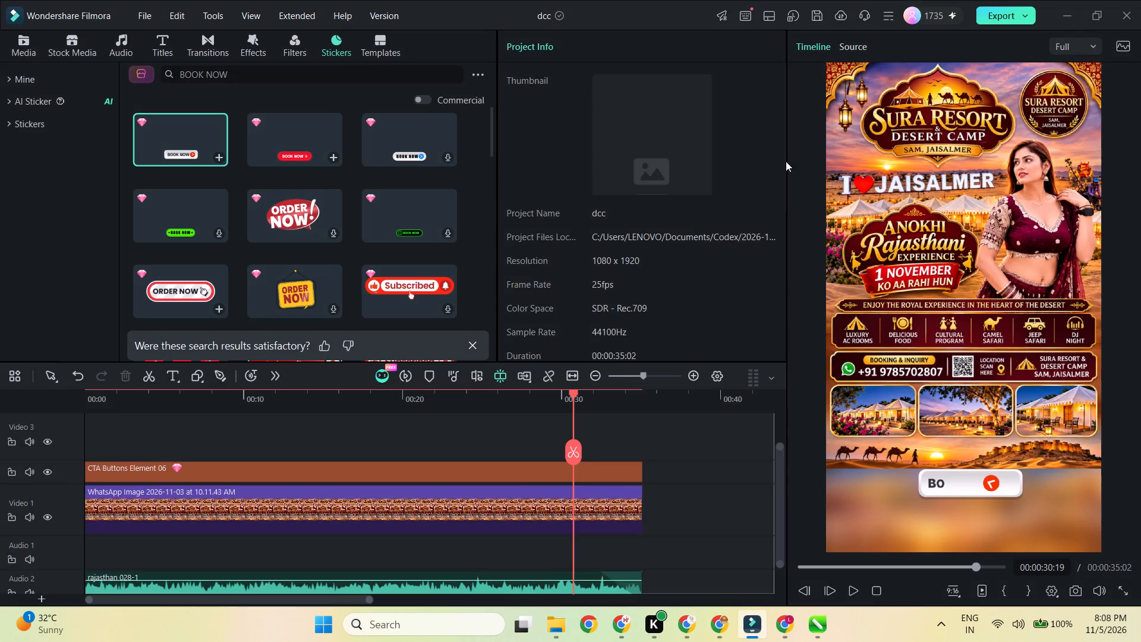
scroll(522, 481, down, 3)
drag(647, 496, 627, 490)
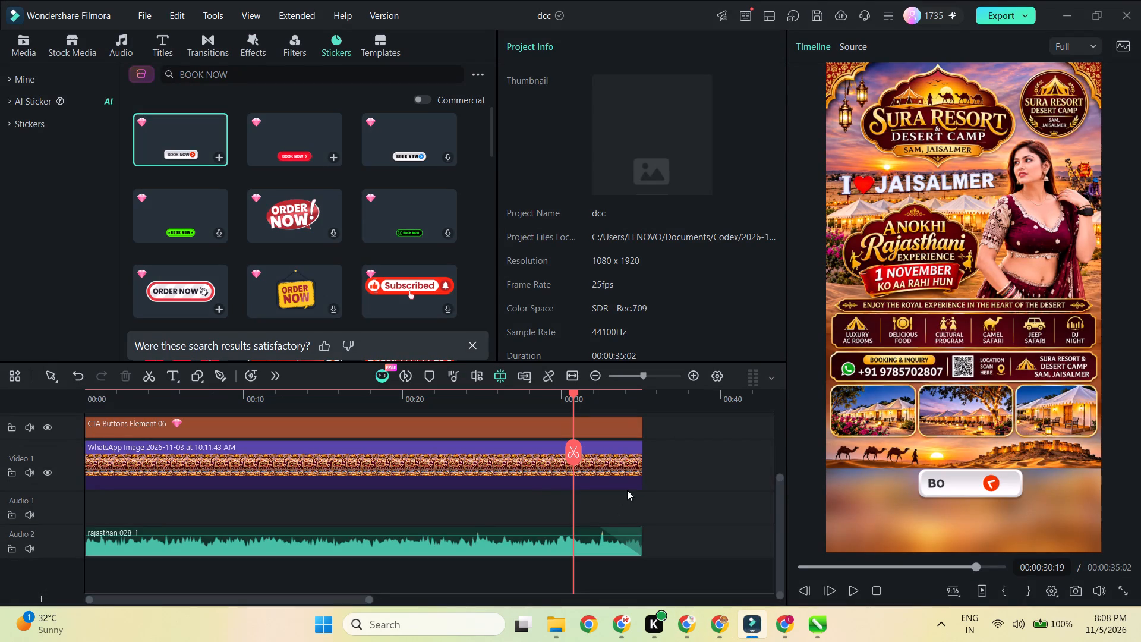
drag(627, 490, 349, 422)
key(Delete)
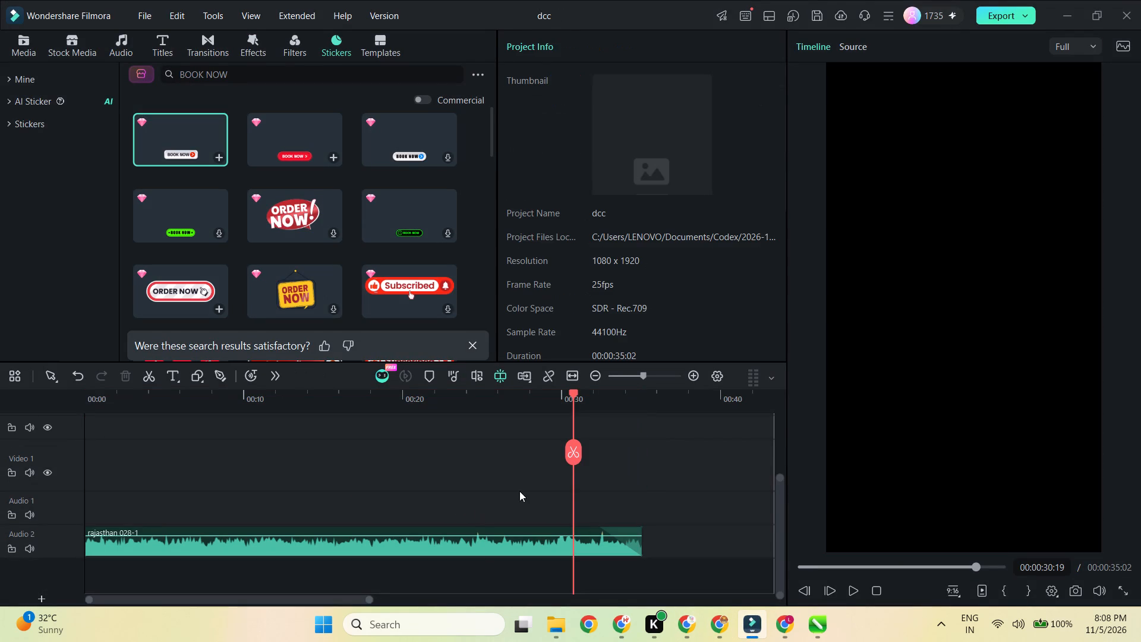
drag(519, 490, 492, 554)
key(Delete)
Import all ten resort images from the folder WhatsApp Unknown 2026-11-03 at 10.02.13 AM into the project media.
click(11, 49)
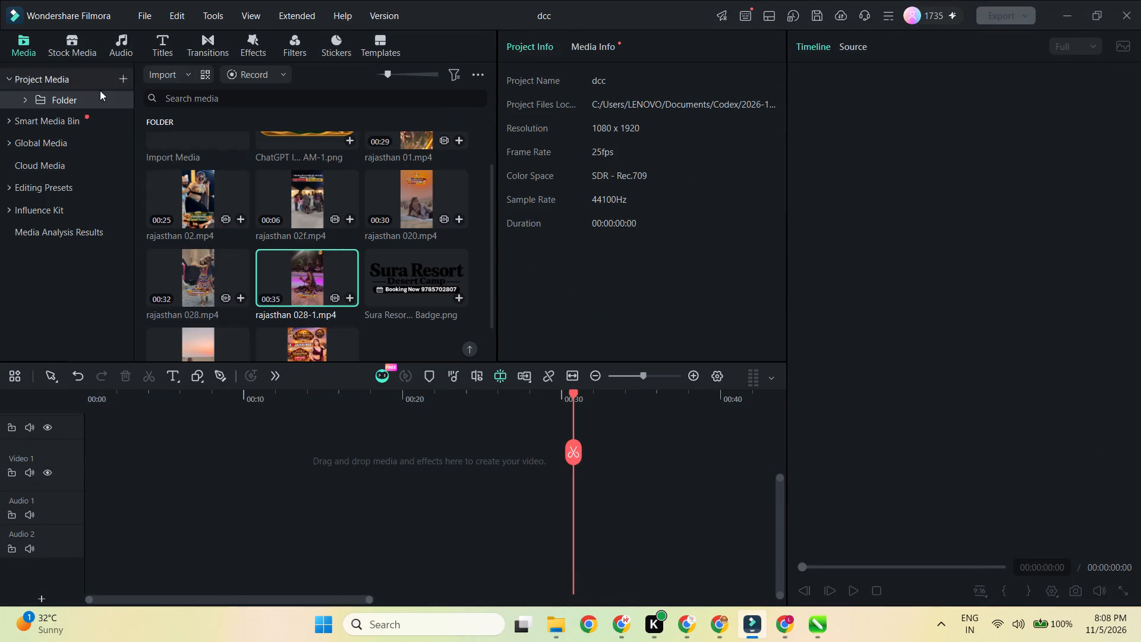
scroll(203, 209, up, 6)
click(206, 177)
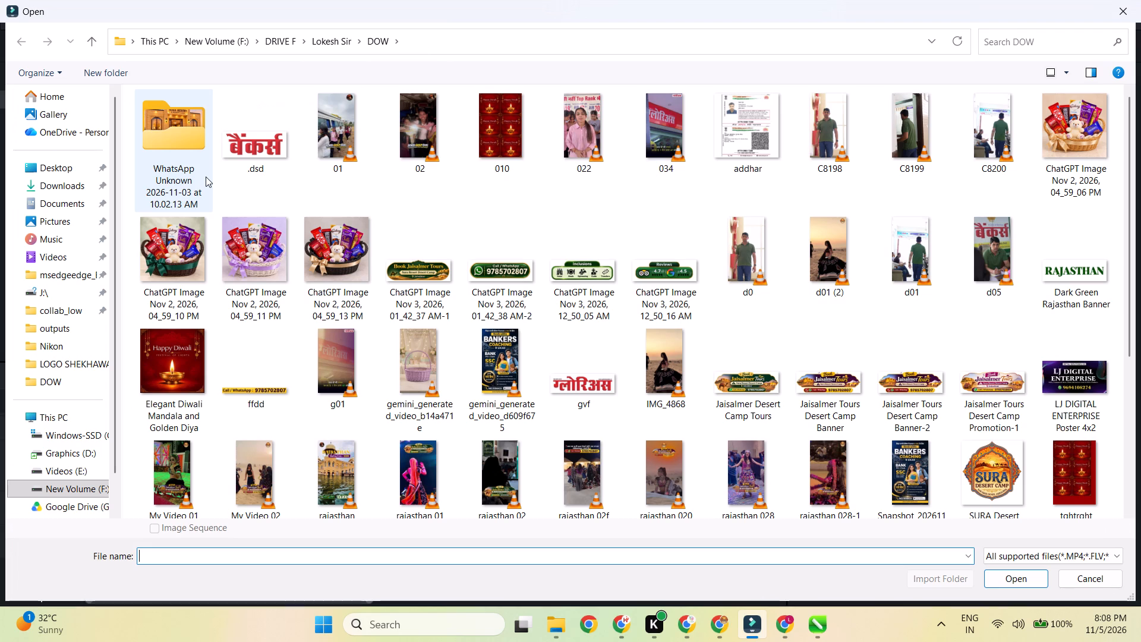
double_click(177, 140)
drag(168, 225, 864, 104)
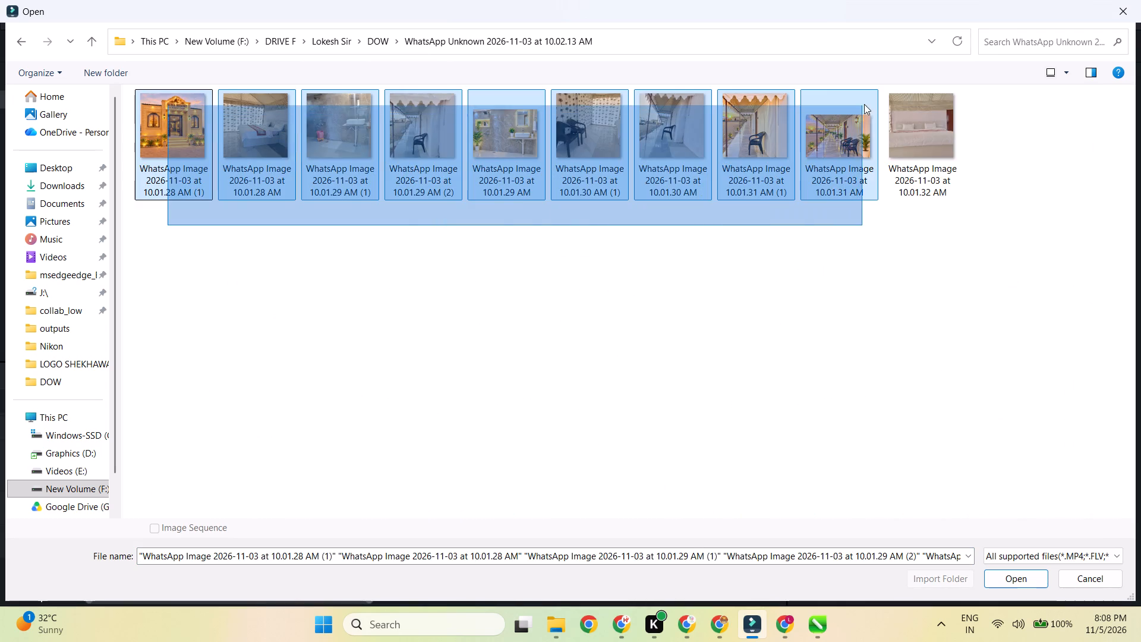
drag(864, 104, 925, 103)
click(1018, 580)
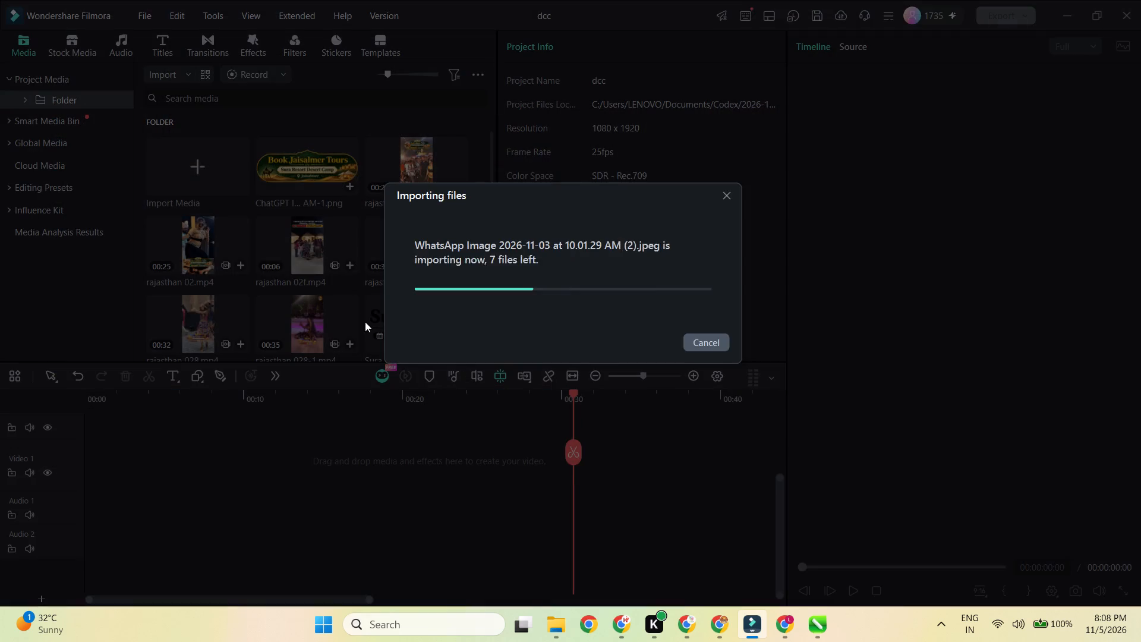
scroll(349, 277, down, 3)
scroll(321, 470, up, 1)
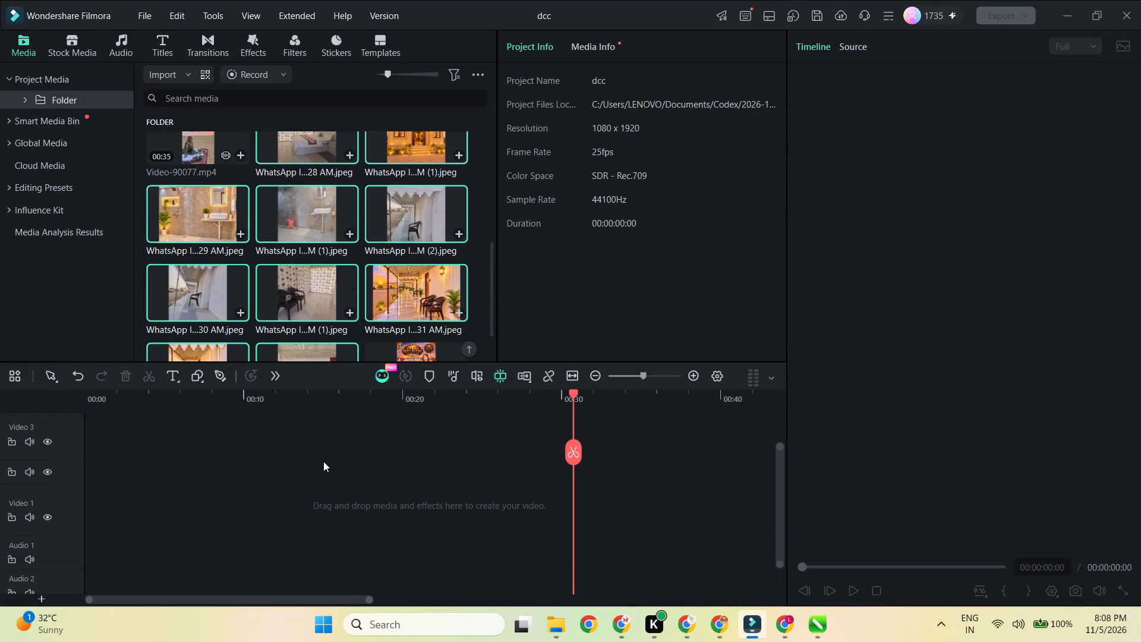
click(370, 467)
Place the resort entrance image with the Sura Resort & Desert Camp sign at the start of track Video 1.
scroll(411, 249, up, 1)
click(410, 224)
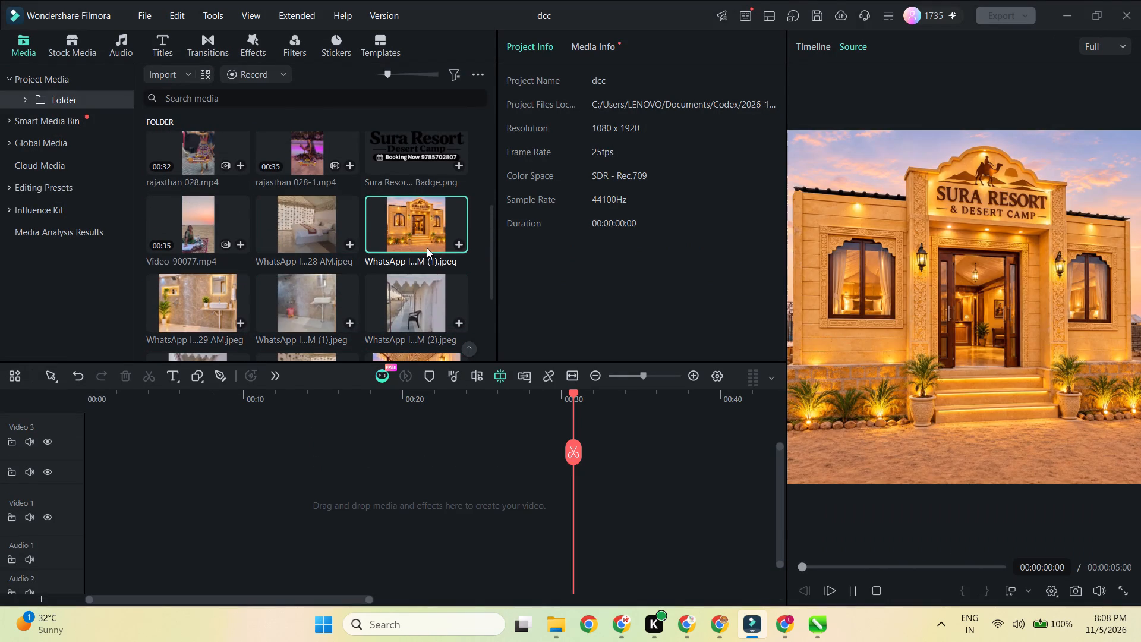
drag(424, 236, 83, 492)
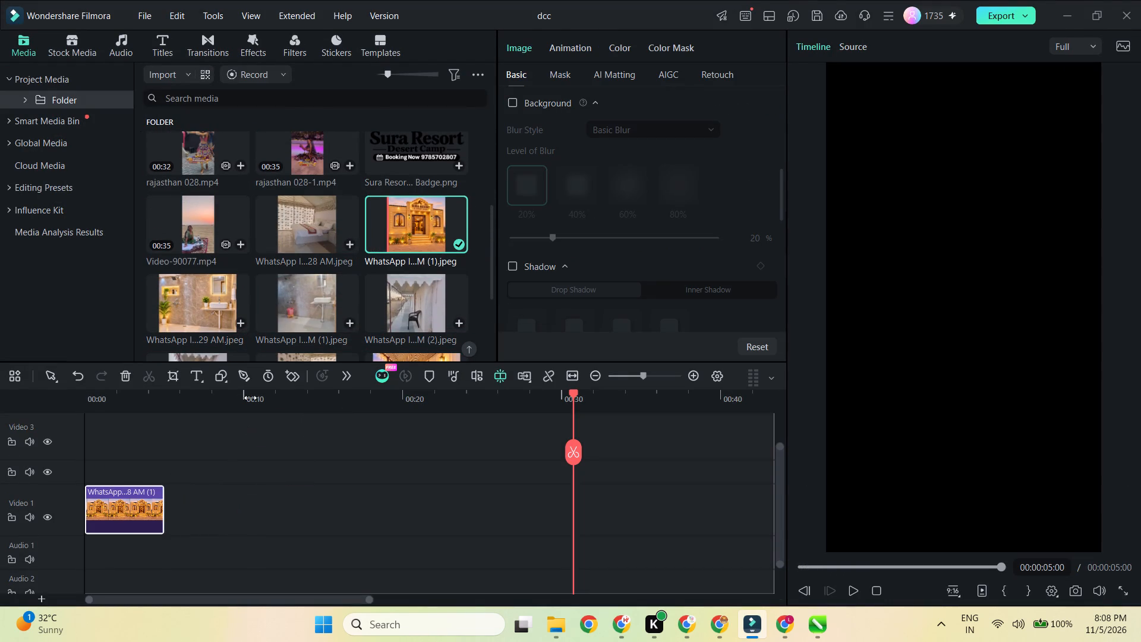
With the playhead at the start, move the resort entrance image up to the frame's top edge, keeping it horizontally centred.
click(107, 413)
drag(112, 402, 78, 411)
click(834, 267)
drag(885, 315, 887, 229)
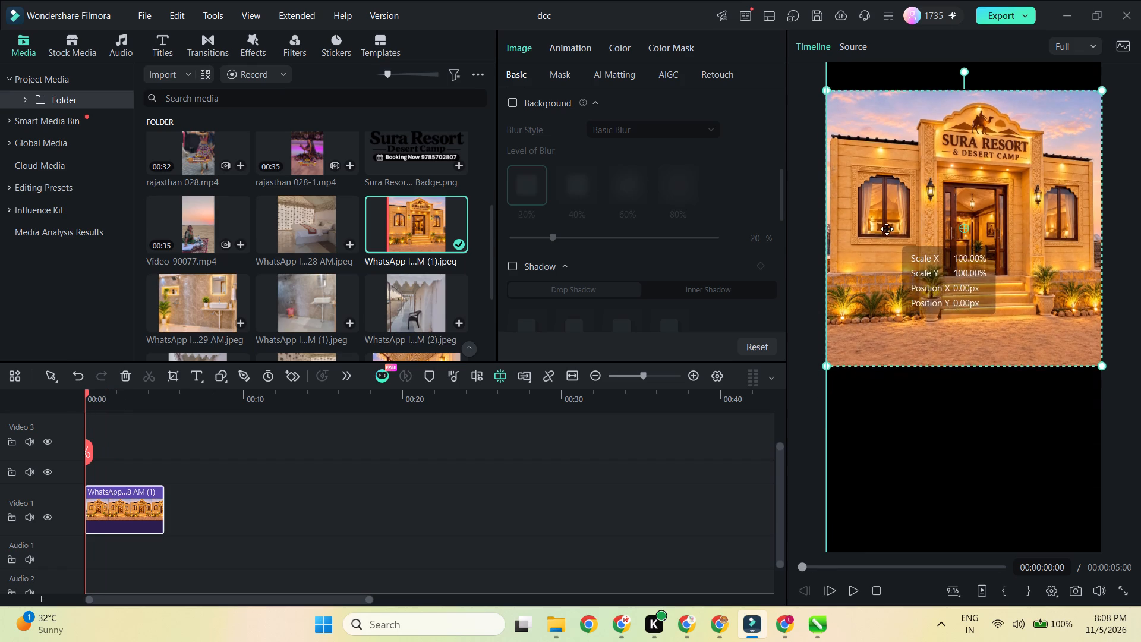
drag(887, 229, 888, 210)
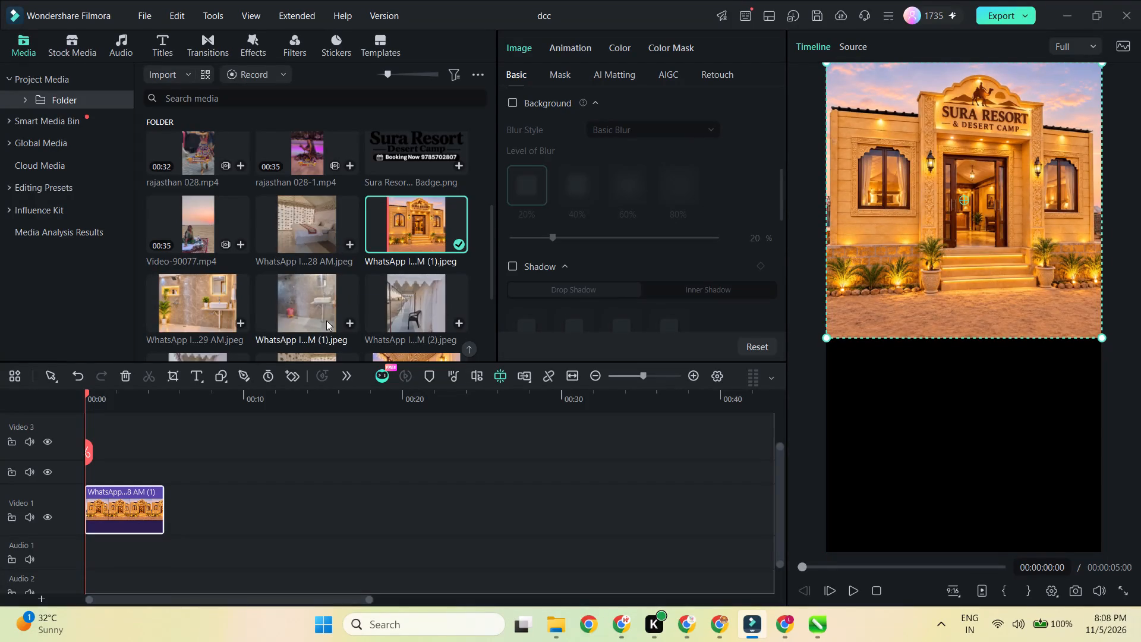
Add the tent bedroom image on the track above the resort entrance image and place it directly below the entrance image, horizontally centred.
drag(311, 232, 80, 472)
click(872, 333)
drag(890, 274, 885, 452)
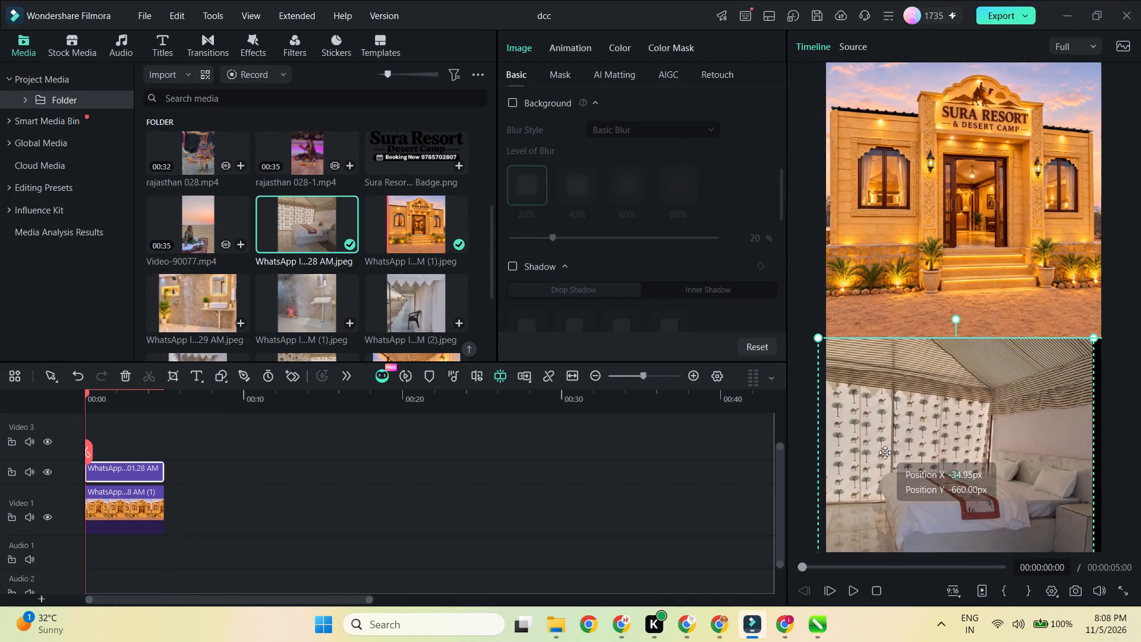
drag(885, 452, 887, 441)
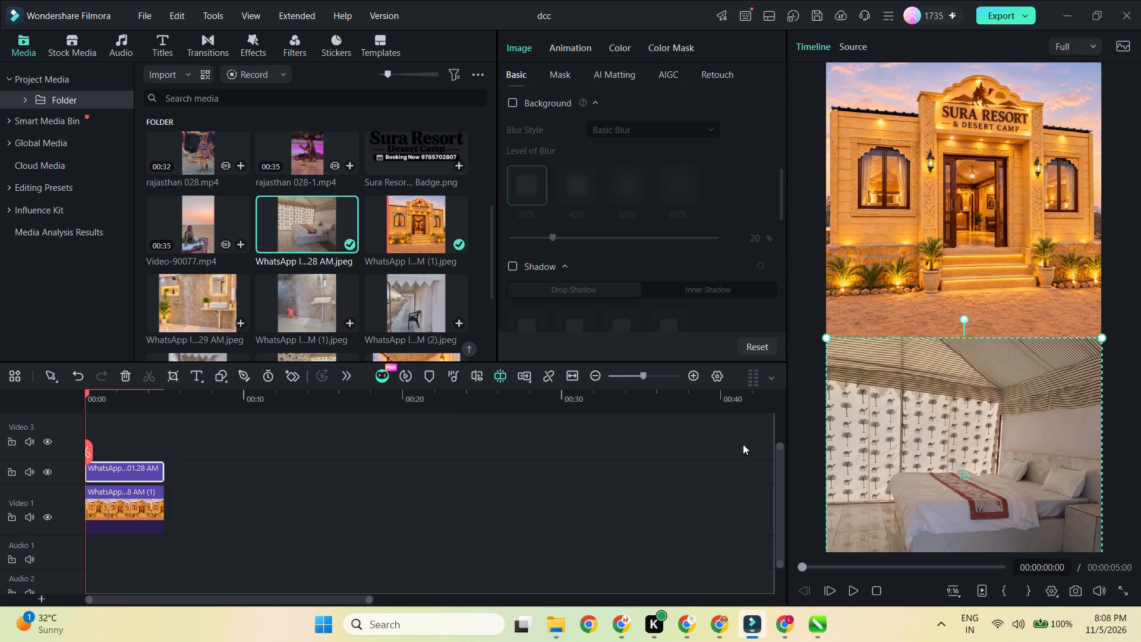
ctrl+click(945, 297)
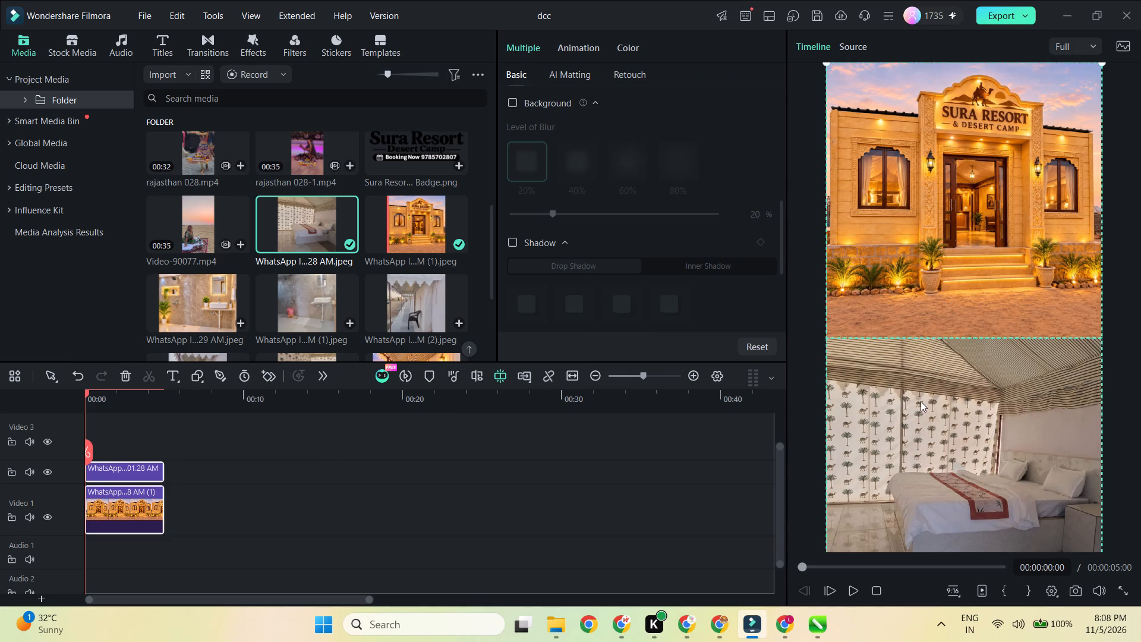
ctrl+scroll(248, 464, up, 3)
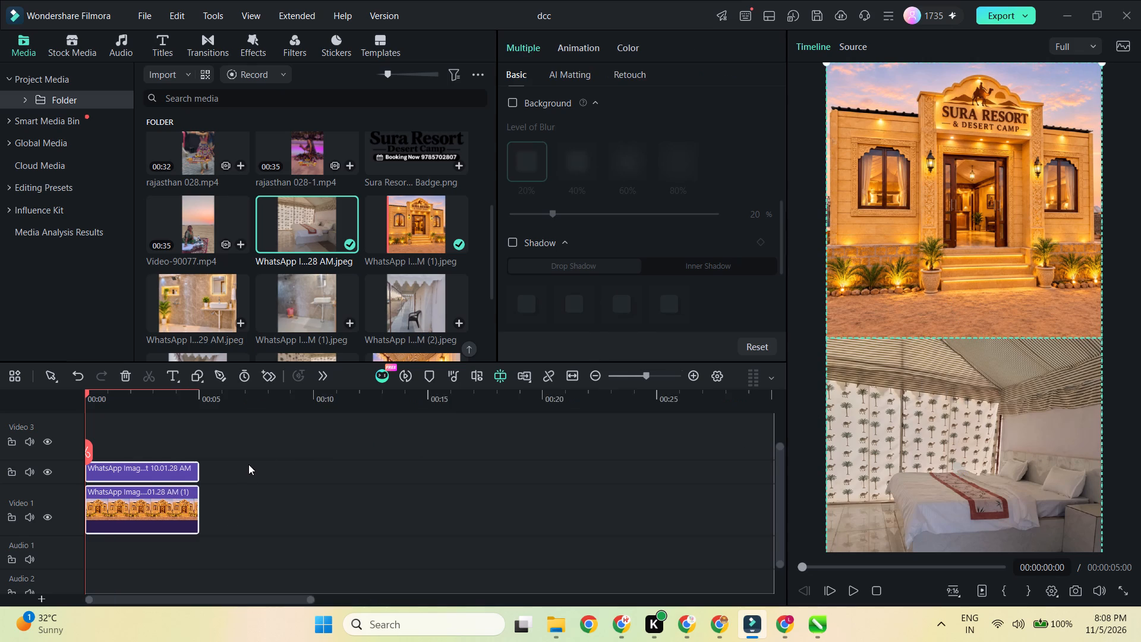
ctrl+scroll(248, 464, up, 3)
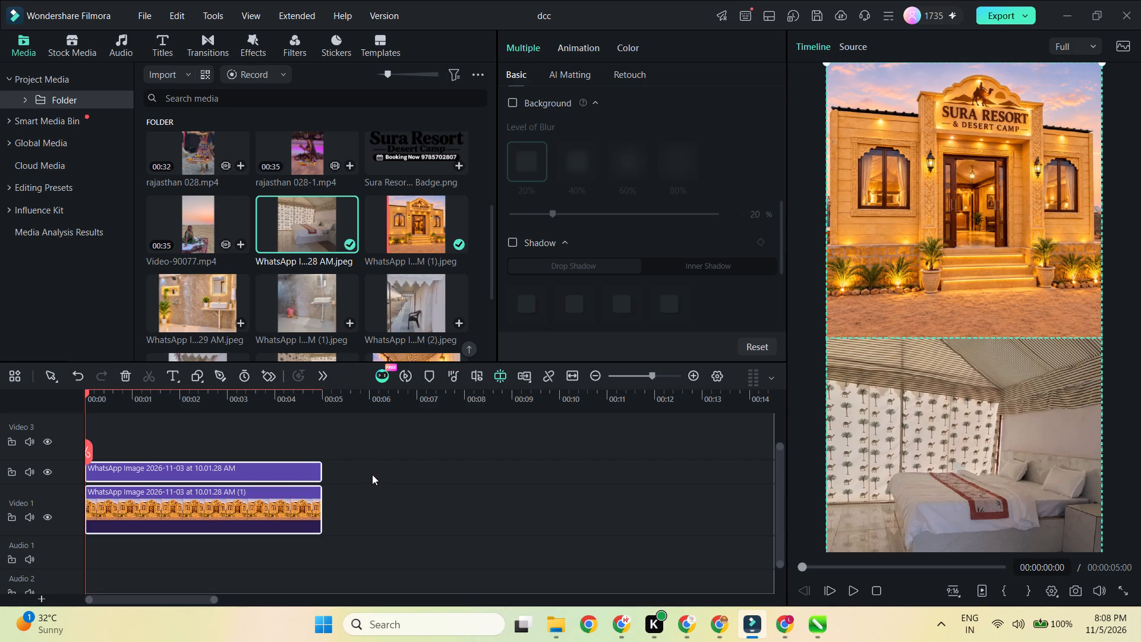
Switch to CorelDRAW to look over the Sura Resort Desert Camp banner designs, and return to Filmora.
click(822, 624)
scroll(215, 317, down, 11)
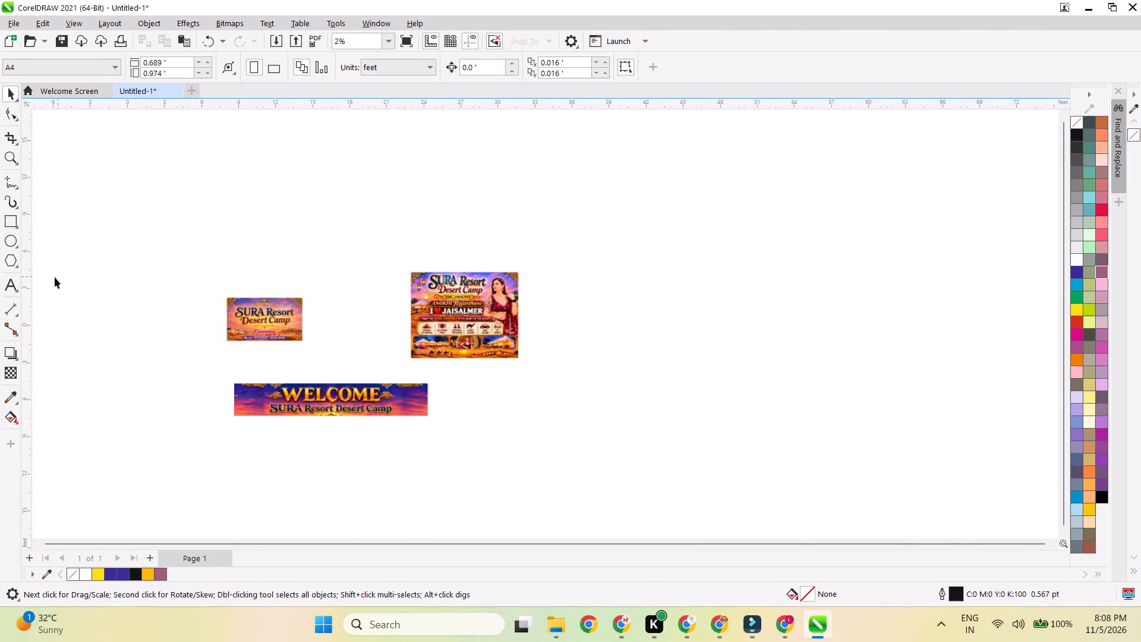
scroll(55, 277, down, 1)
scroll(628, 344, up, 6)
scroll(440, 329, down, 3)
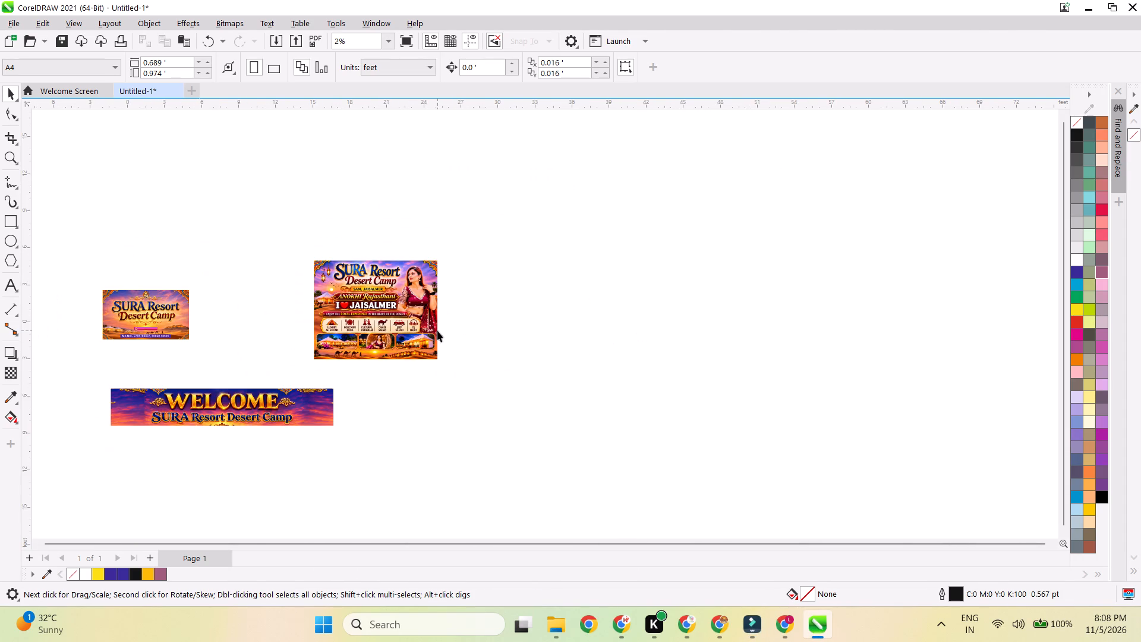
key(alt+Tab)
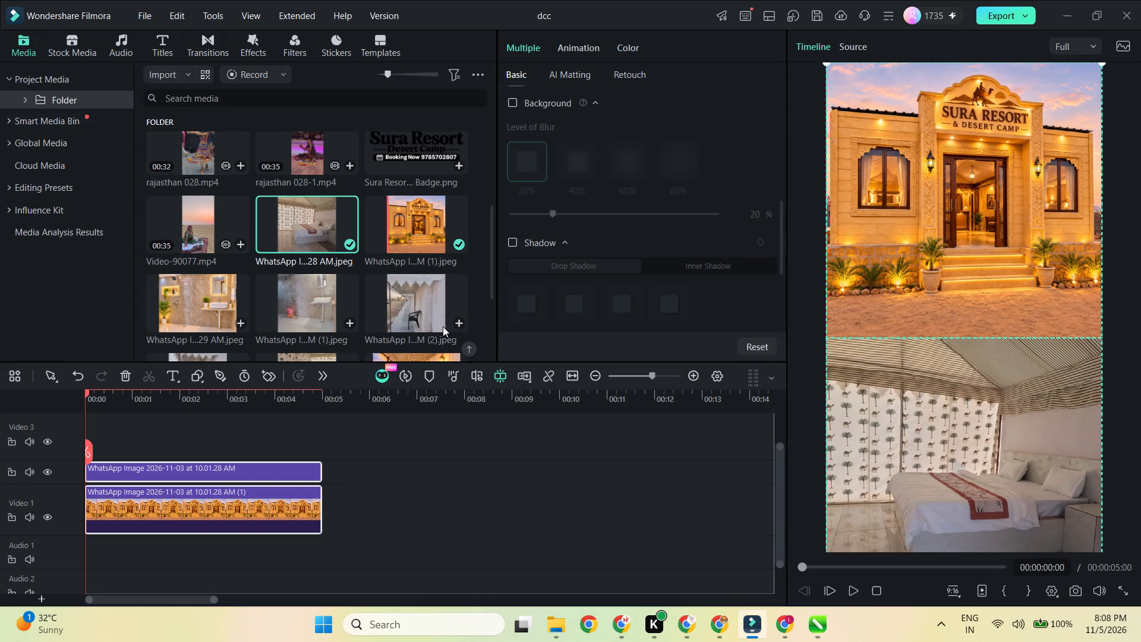
Move the tent bedroom clip down to the Video 1 track, directly after the resort entrance clip.
click(534, 487)
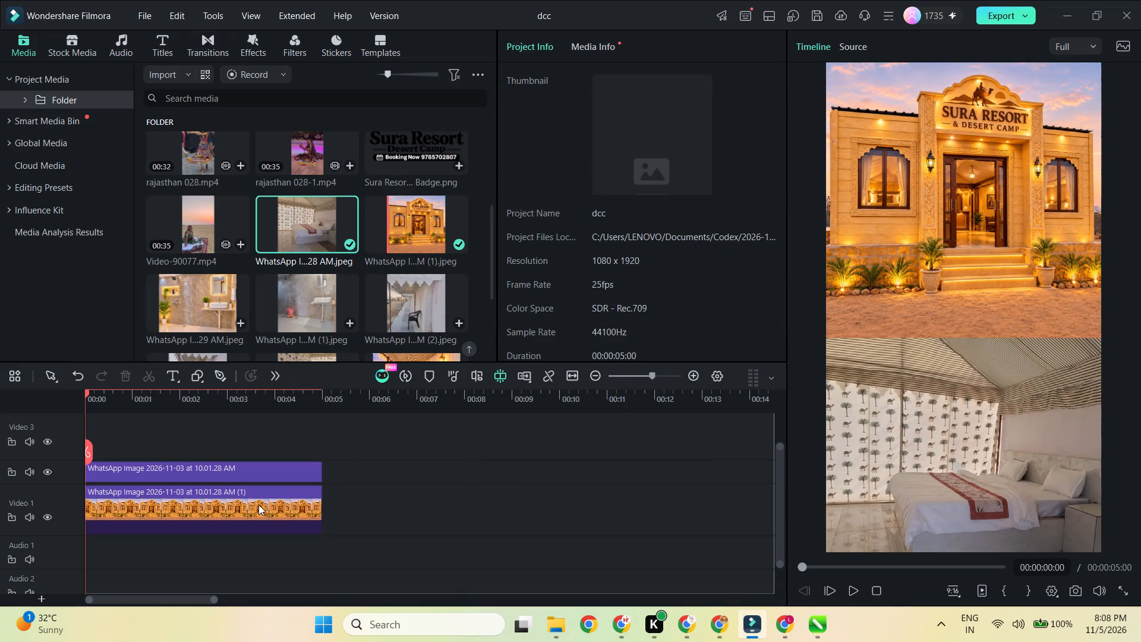
click(922, 293)
click(929, 432)
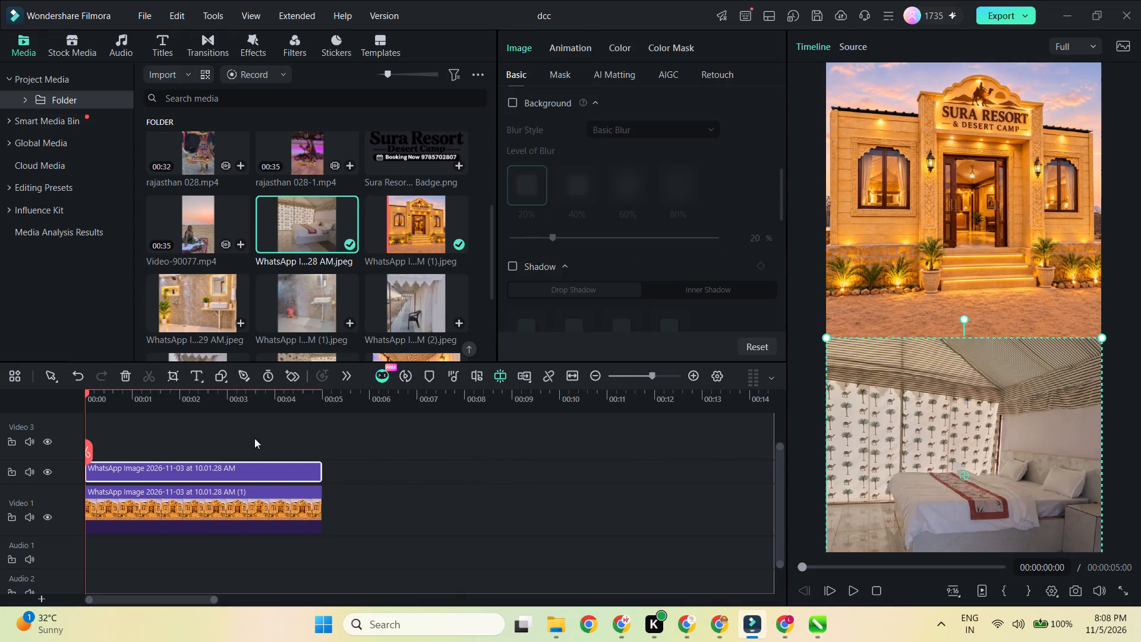
drag(226, 466, 463, 497)
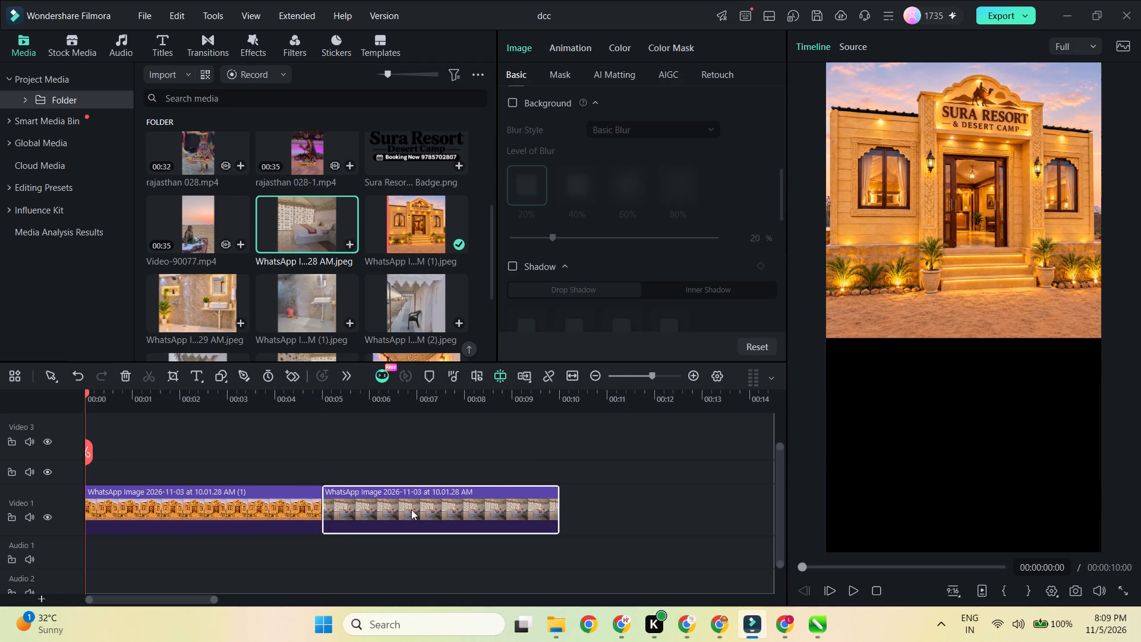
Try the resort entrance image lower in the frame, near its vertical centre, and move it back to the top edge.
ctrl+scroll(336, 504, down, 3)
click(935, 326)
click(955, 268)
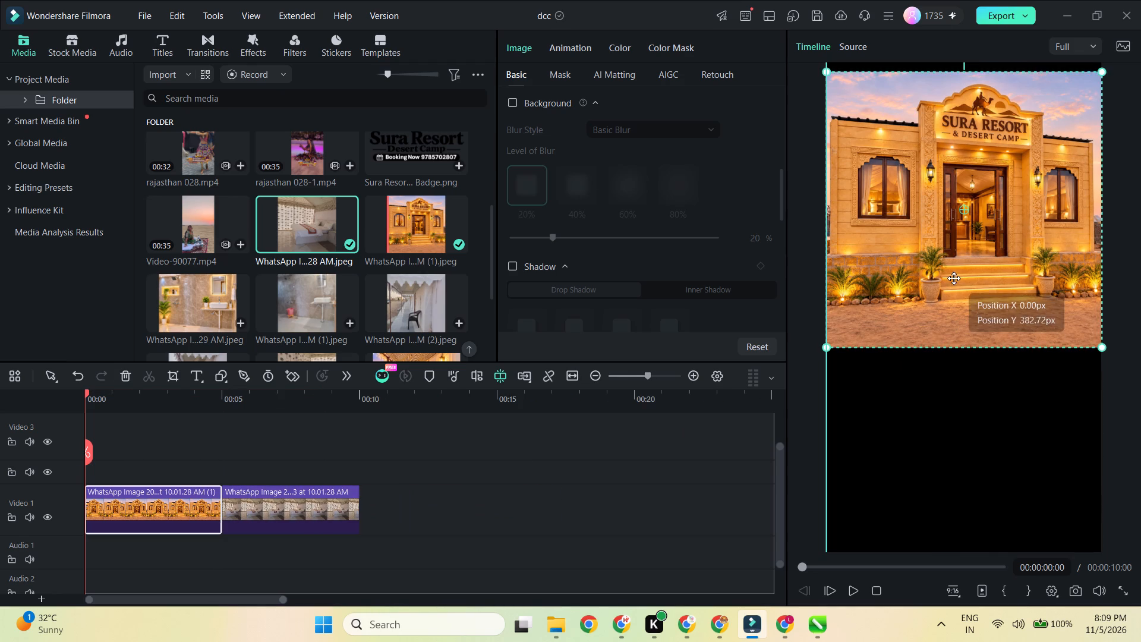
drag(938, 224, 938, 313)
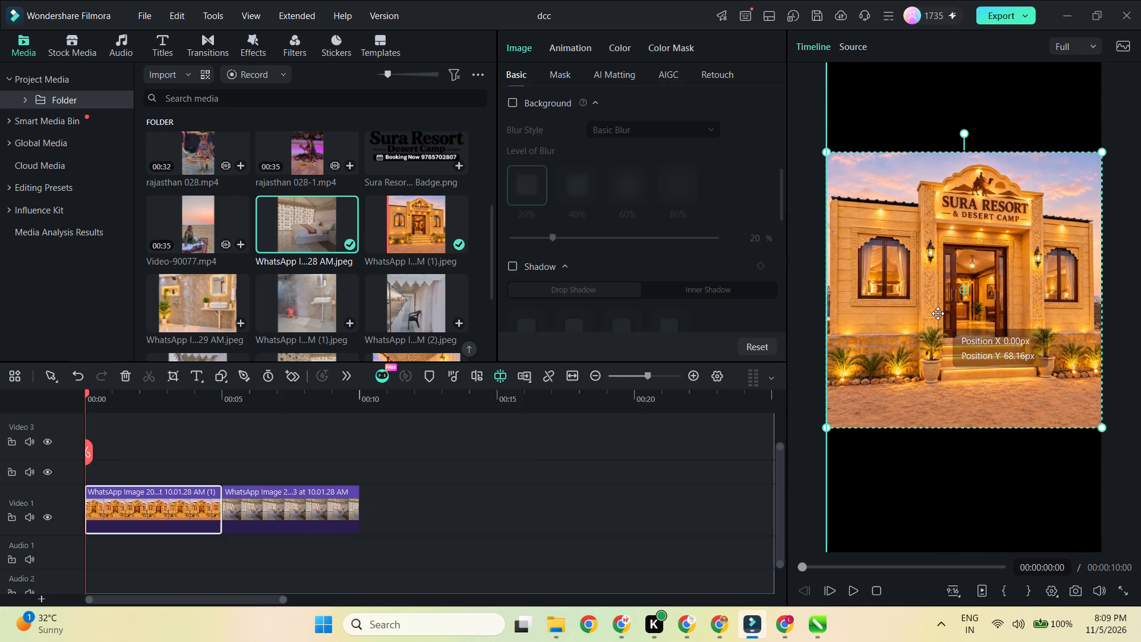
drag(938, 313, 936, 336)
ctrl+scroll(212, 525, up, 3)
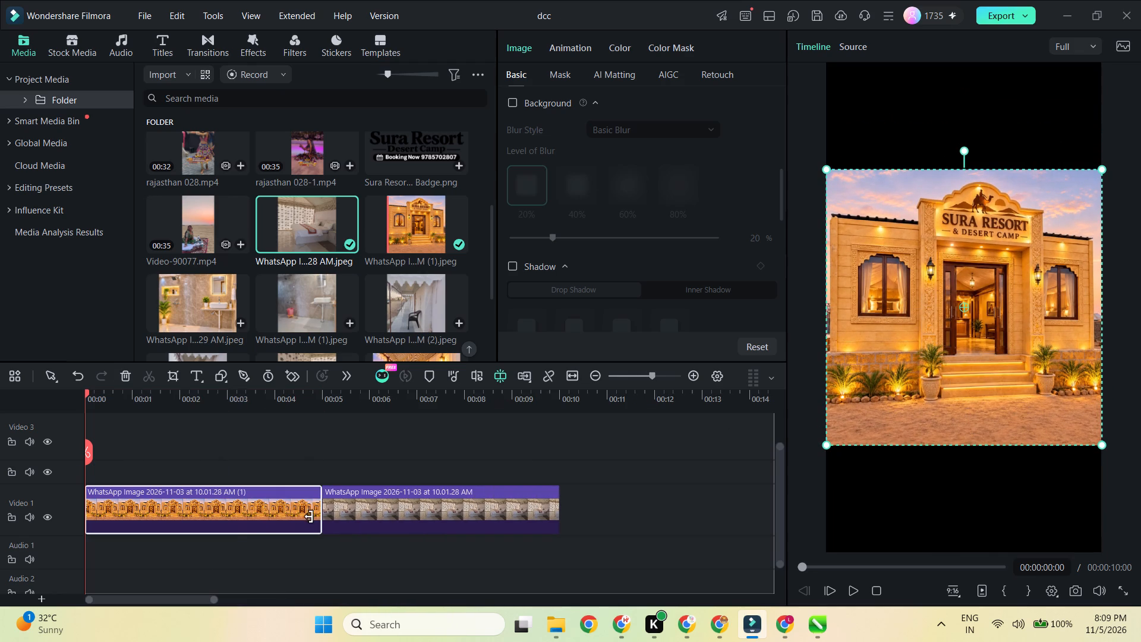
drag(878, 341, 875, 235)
Move the tent bedroom clip to the track above the resort entrance clip, starting at 00:00, and shift its image up slightly.
drag(409, 506, 200, 470)
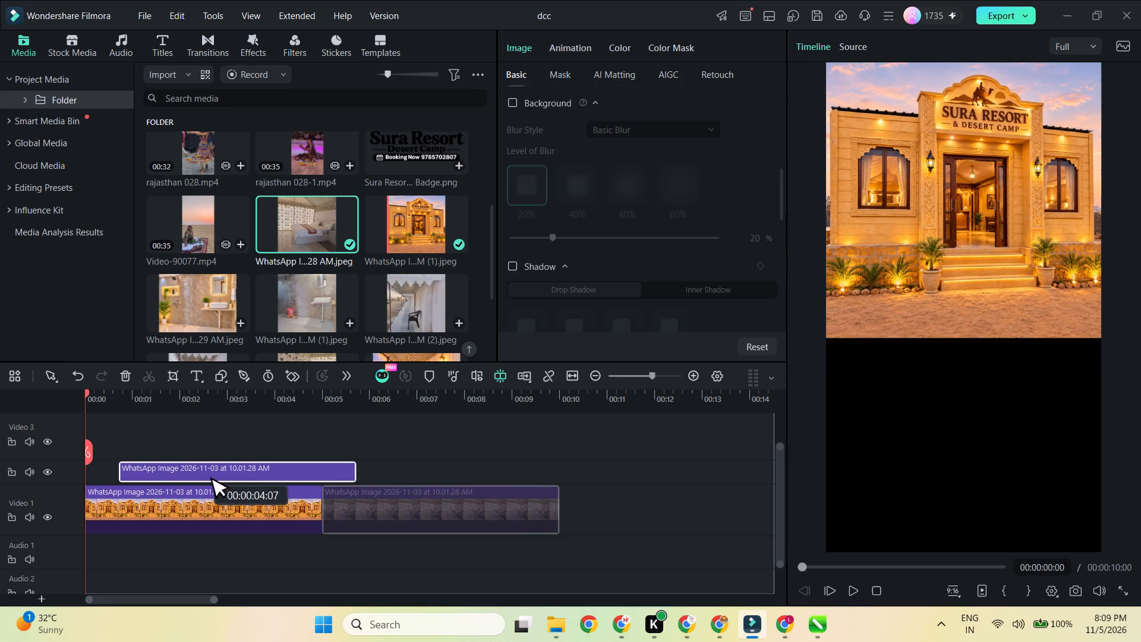
drag(200, 470, 166, 472)
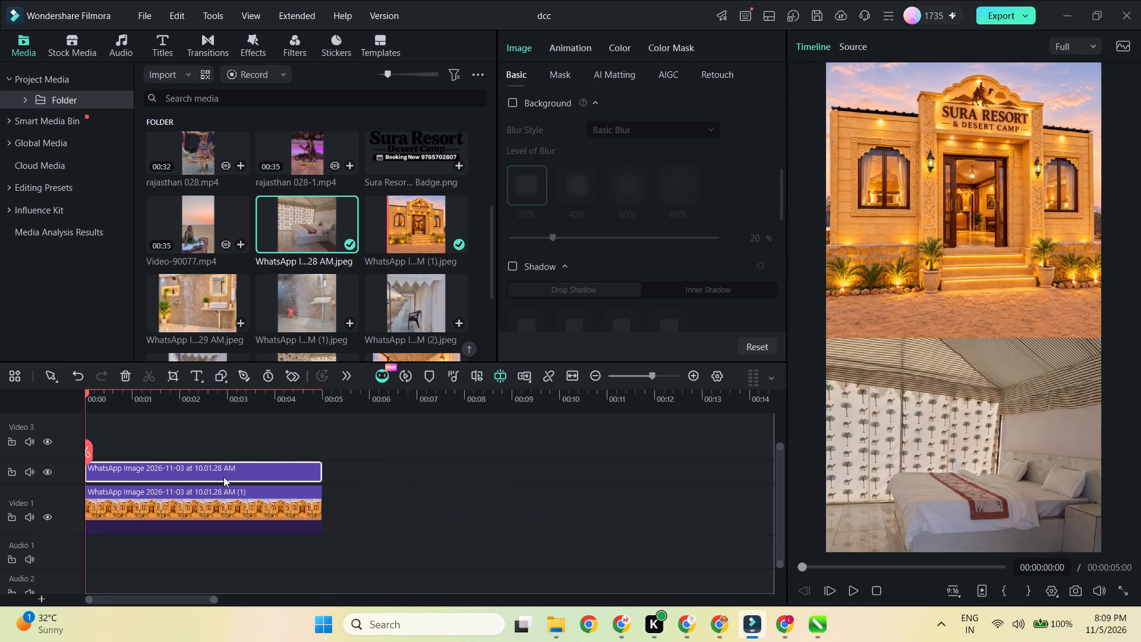
click(885, 426)
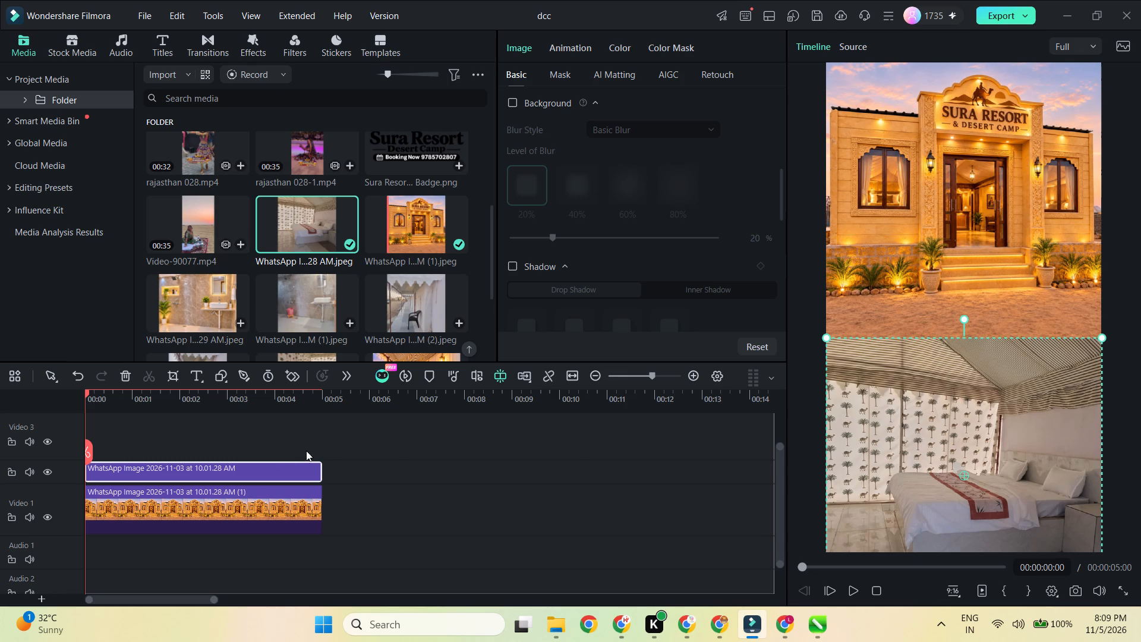
drag(926, 443, 928, 424)
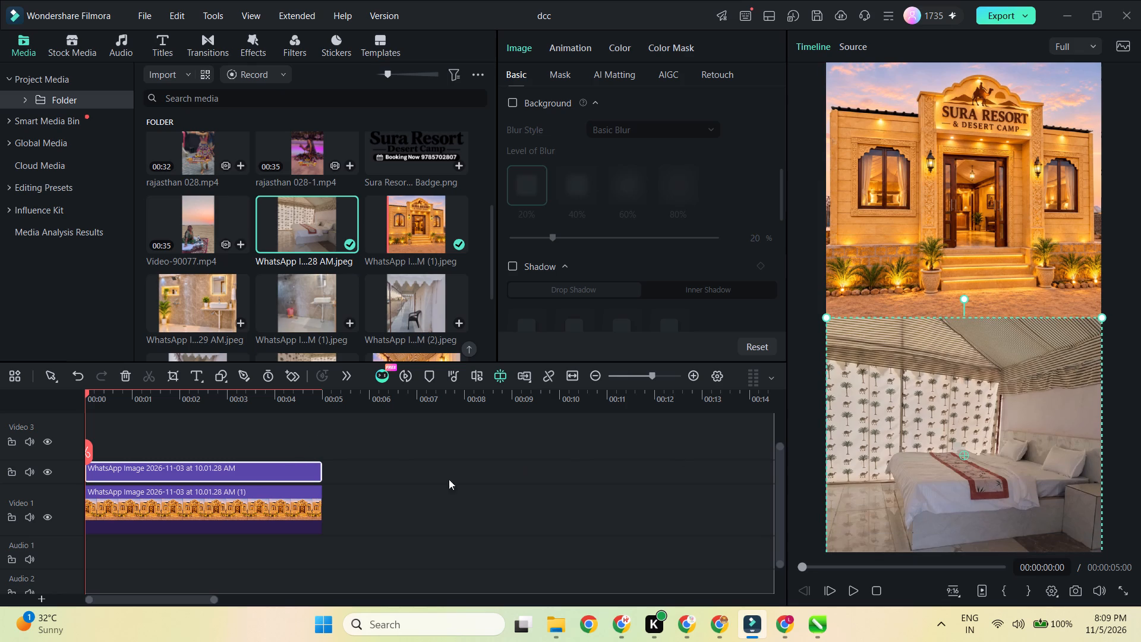
Move the resort entrance clip up to Video 3 at 00:00 so it overlaps the tent bedroom, and nudge the bedroom image up.
drag(266, 503, 278, 441)
drag(282, 446, 241, 456)
drag(934, 465, 934, 460)
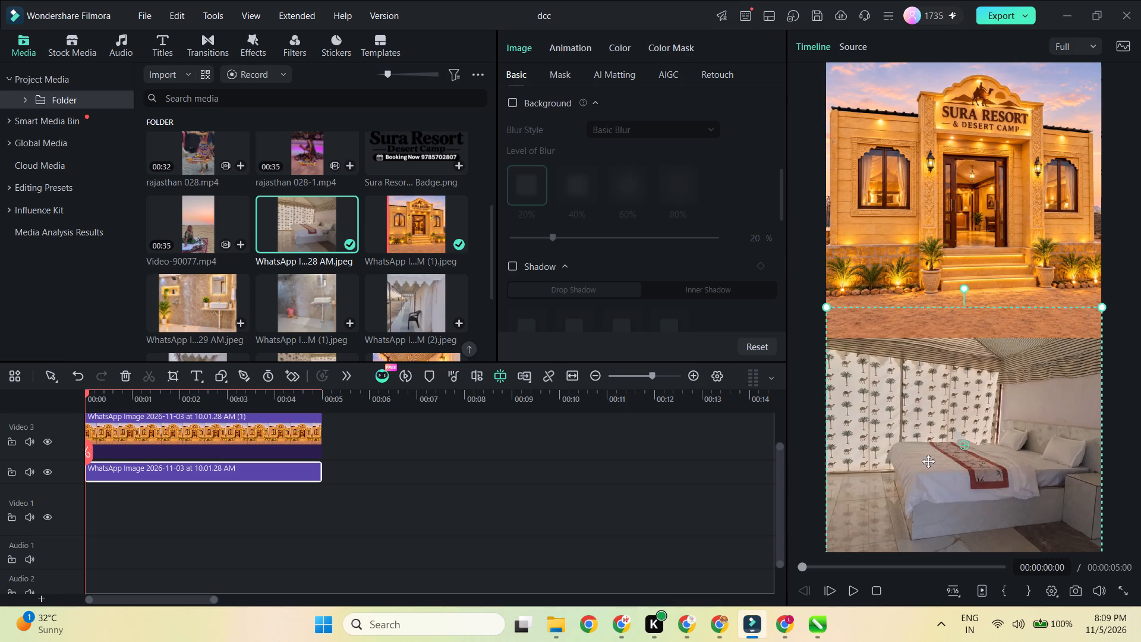
click(690, 509)
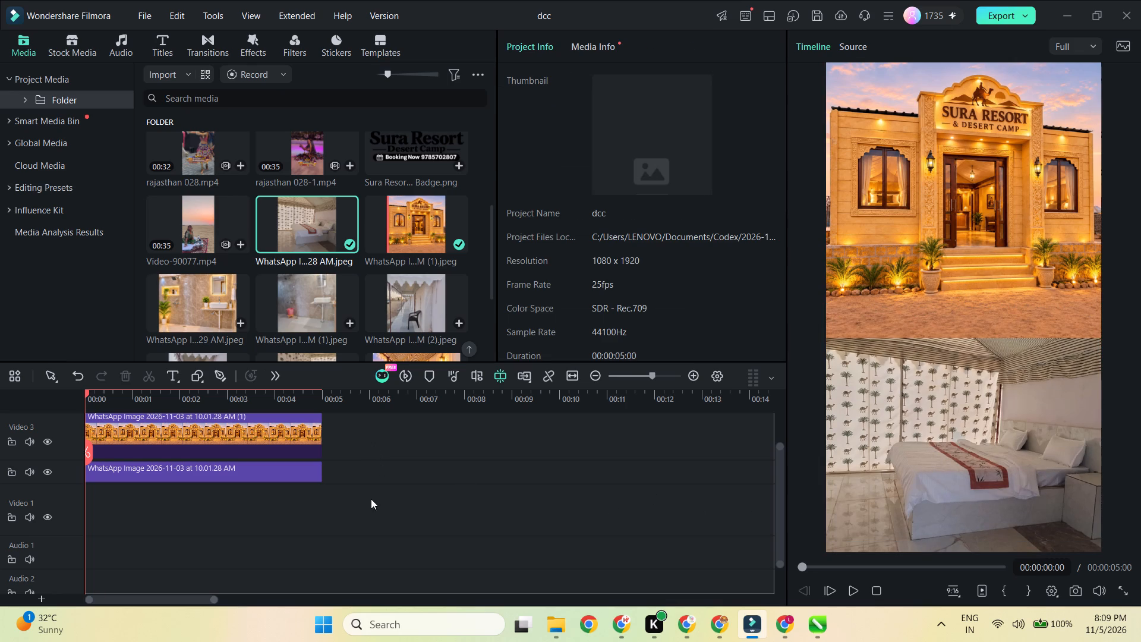
Combine the resort entrance and tent bedroom clips into a compound clip, keeping the default name and settings.
scroll(255, 489, up, 2)
drag(345, 546, 292, 514)
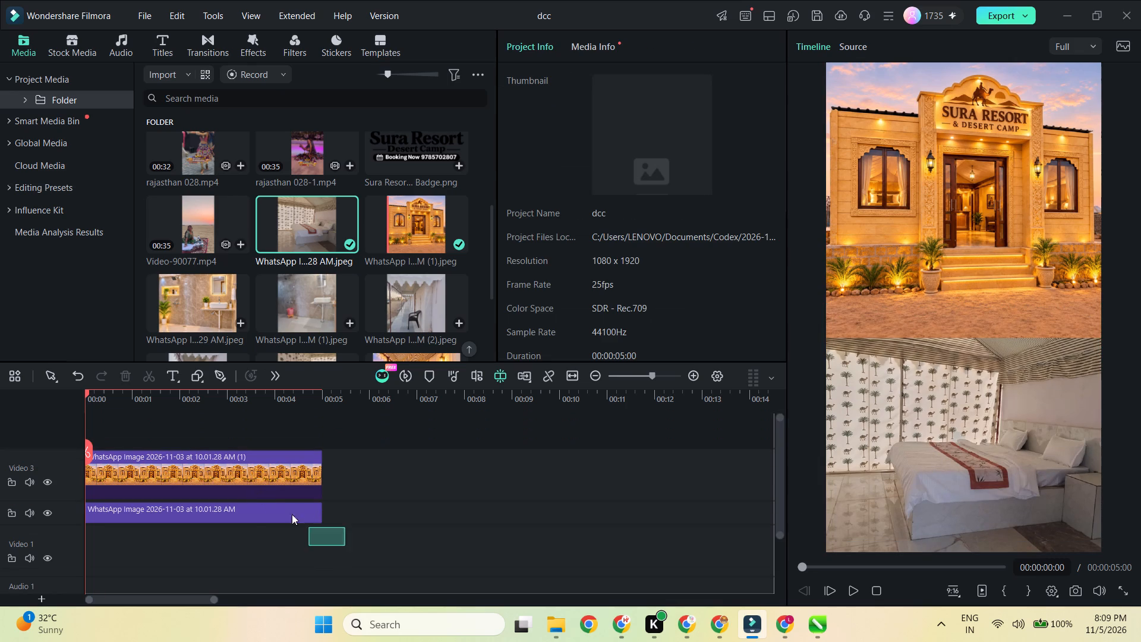
drag(292, 514, 247, 456)
right_click(247, 456)
click(310, 360)
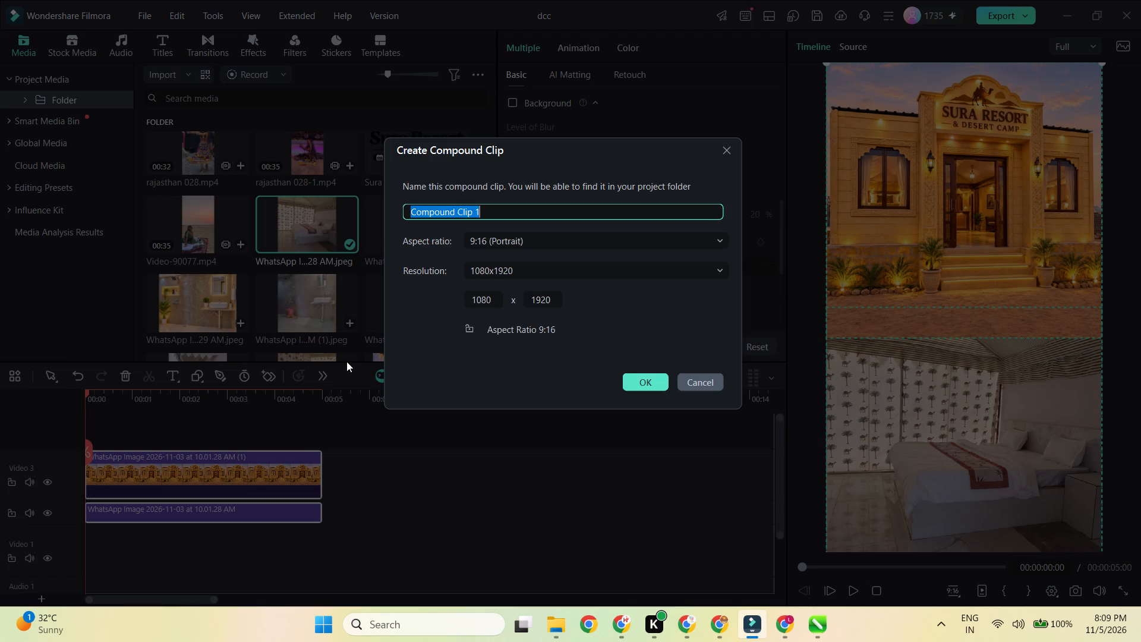
click(641, 377)
Add the warm-lit bathroom image and the grey bathroom image one after the other, directly following the compound clip on its track.
scroll(295, 292, down, 4)
scroll(314, 288, up, 1)
click(298, 221)
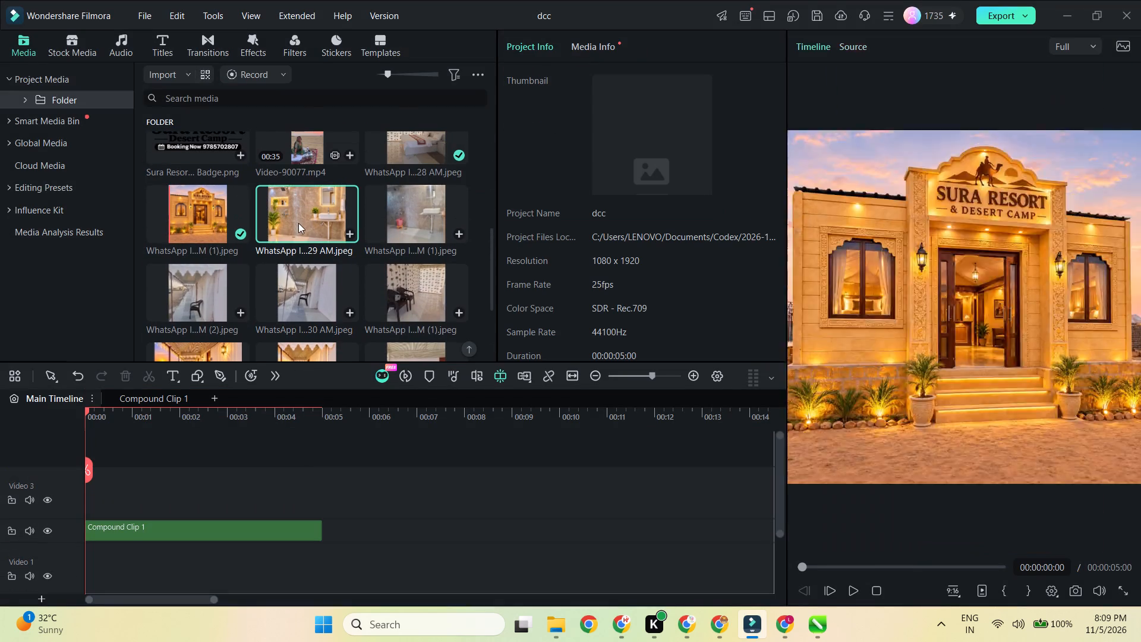
drag(301, 218, 323, 543)
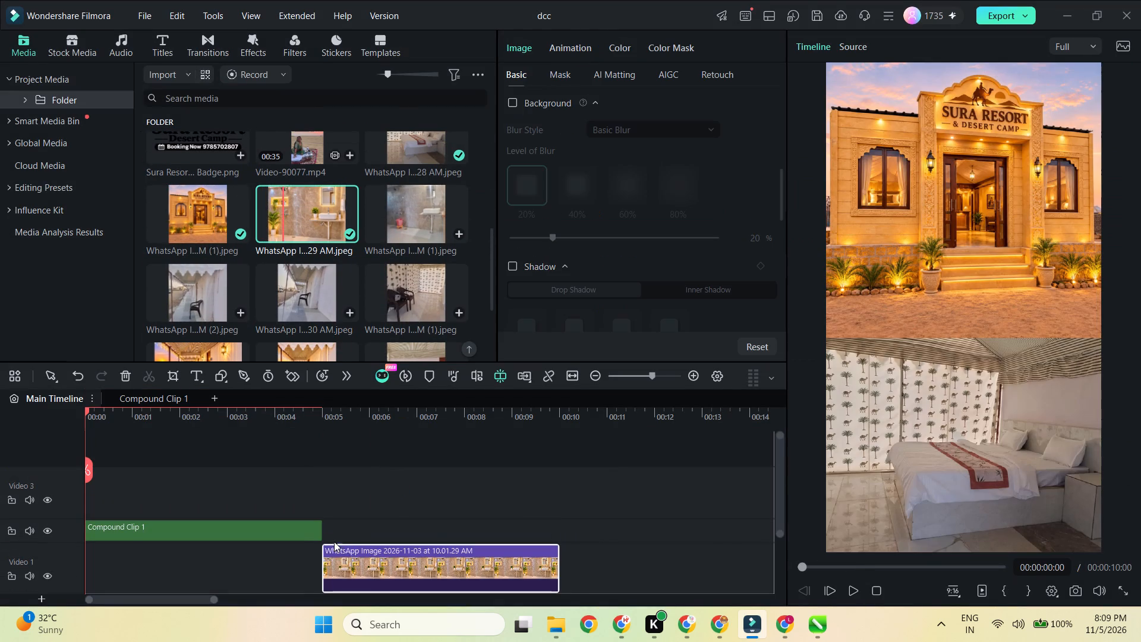
drag(347, 555, 351, 529)
drag(417, 227, 579, 503)
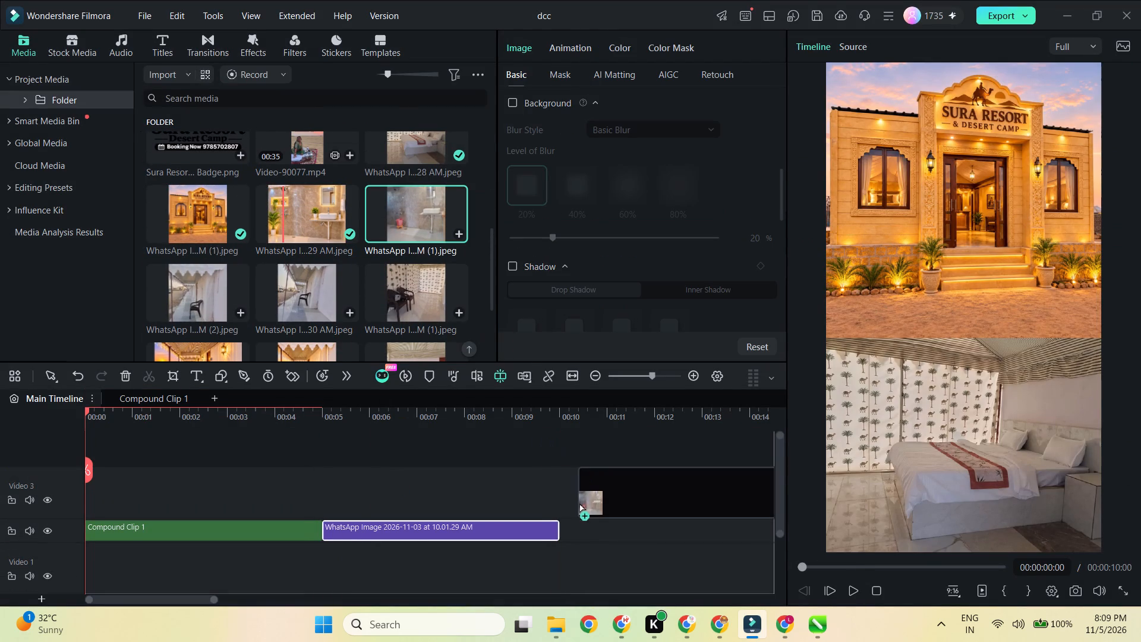
drag(579, 503, 562, 536)
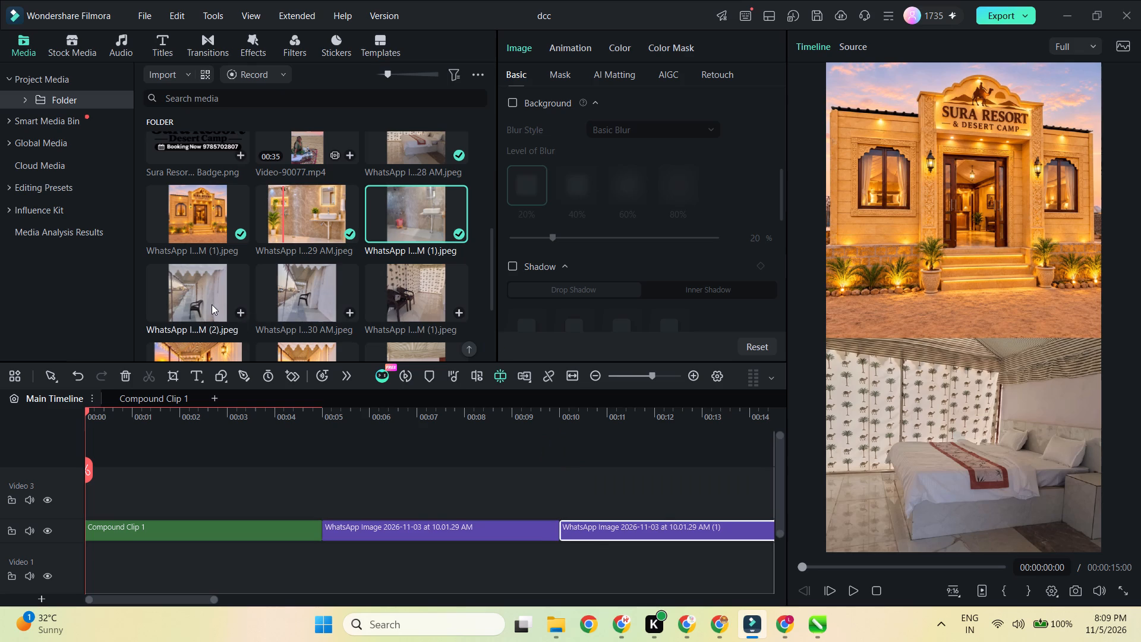
Add the tent corridor image with the black chair to Video 3, aligned above the warm-lit bathroom clip.
drag(210, 303, 410, 487)
click(379, 428)
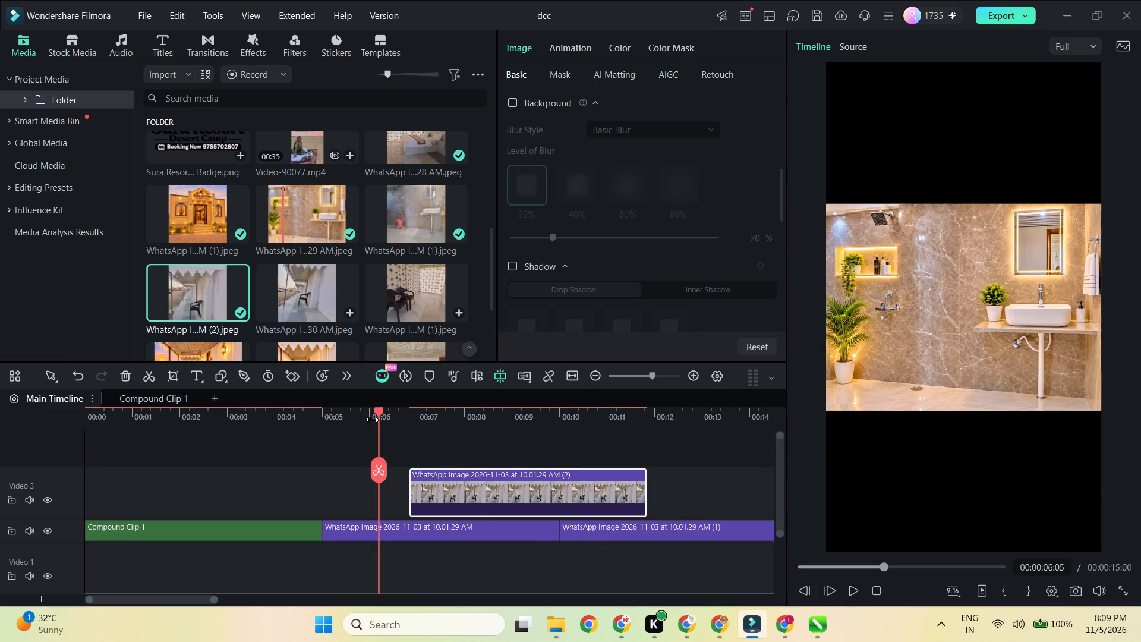
drag(573, 498, 484, 508)
Place the warm-lit bathroom image at the frame's top edge and the tent corridor image directly beneath, slightly enlarged to fill the rest.
click(903, 380)
drag(922, 338, 907, 511)
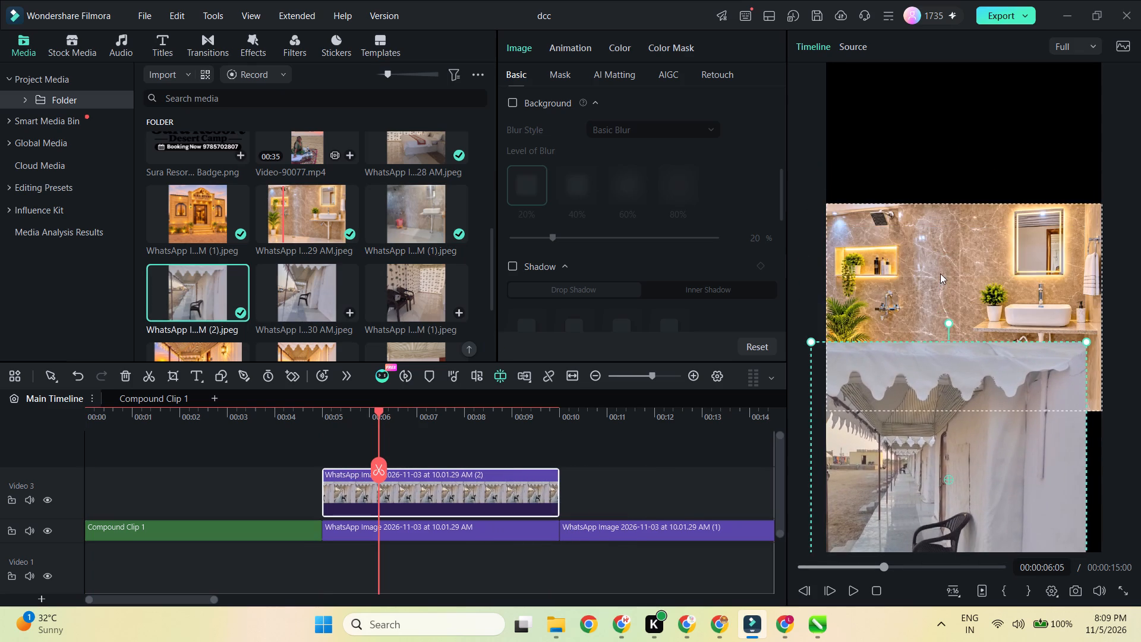
click(940, 273)
drag(879, 283, 879, 148)
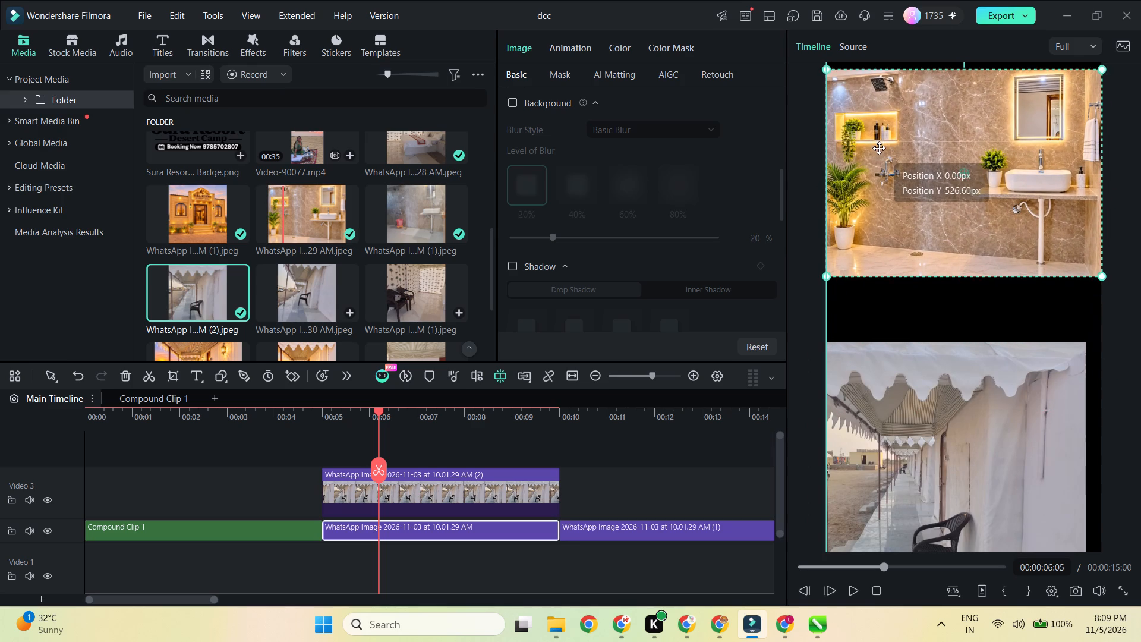
drag(879, 148, 879, 144)
click(917, 323)
click(925, 417)
drag(916, 444, 940, 376)
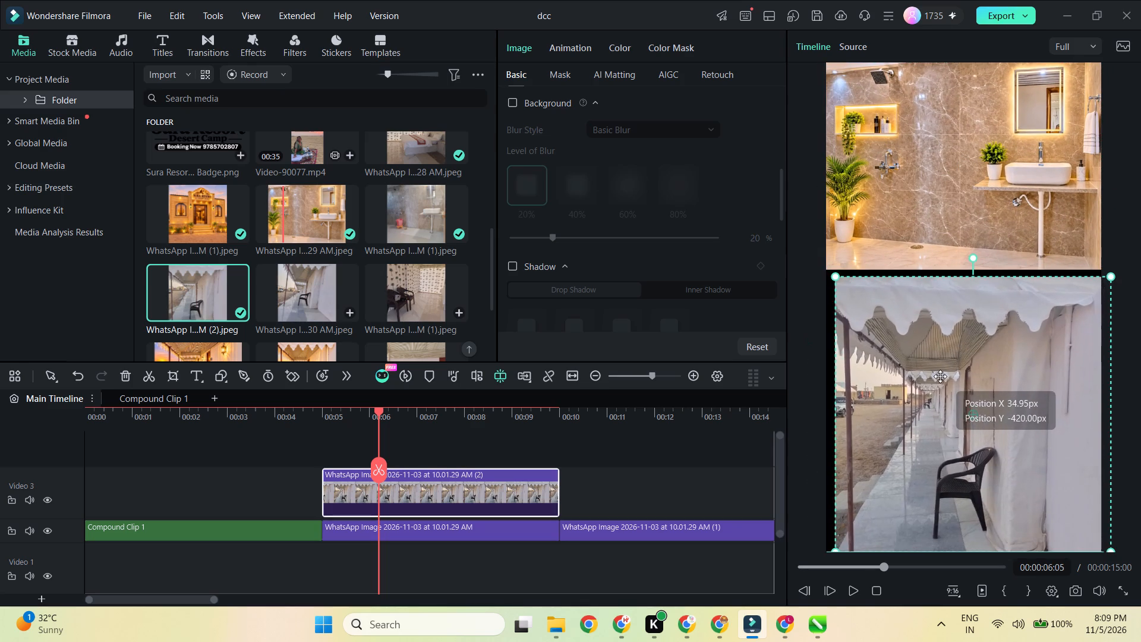
drag(940, 376, 935, 370)
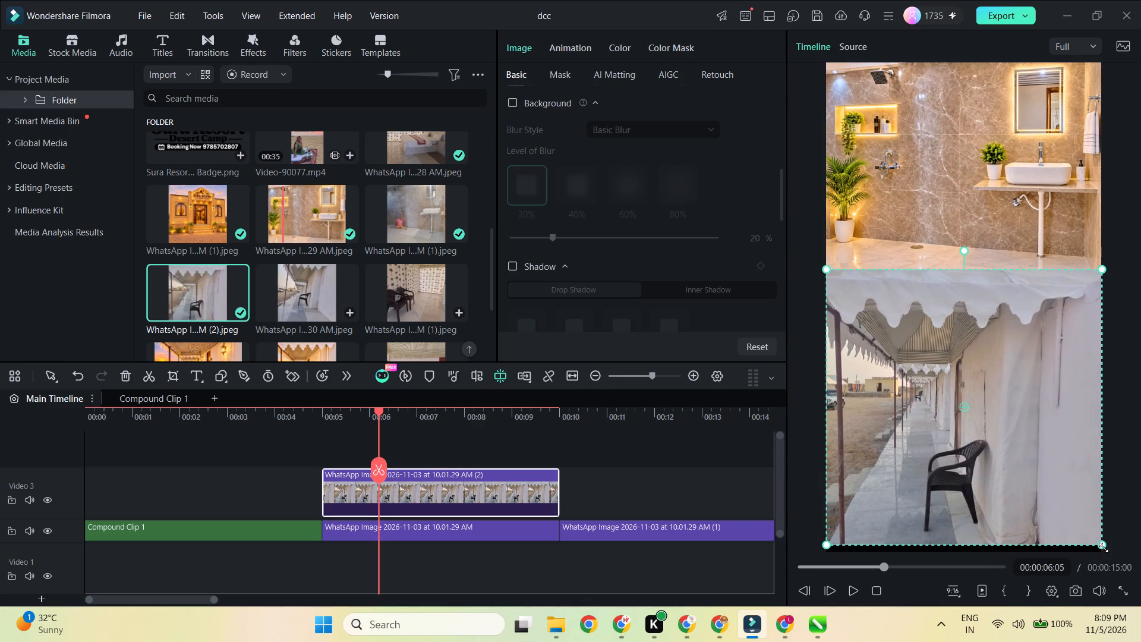
drag(1104, 547, 1104, 553)
drag(1079, 527, 1079, 534)
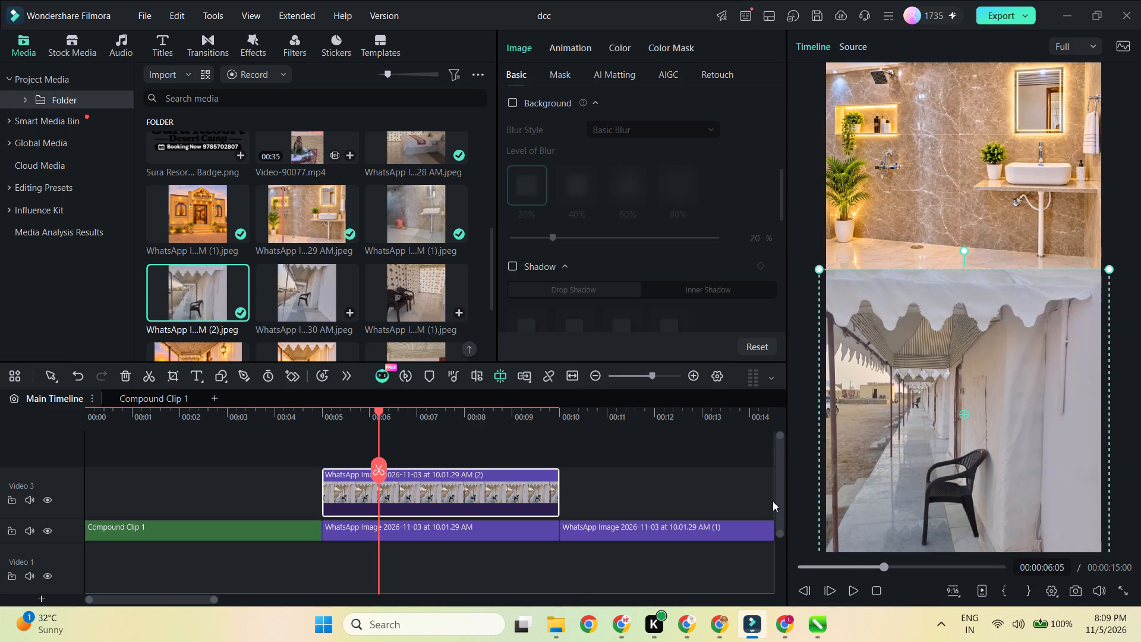
Combine the warm-lit bathroom and tent corridor clips into a compound clip with the default name.
ctrl+scroll(433, 505, down, 2)
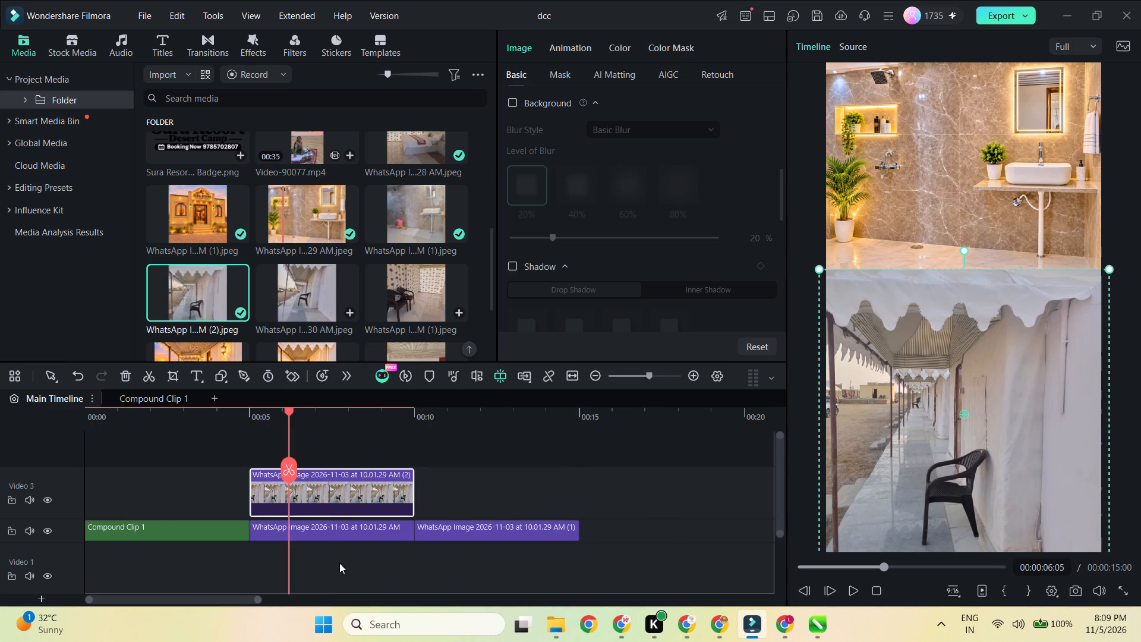
drag(340, 559, 344, 480)
right_click(344, 480)
click(405, 363)
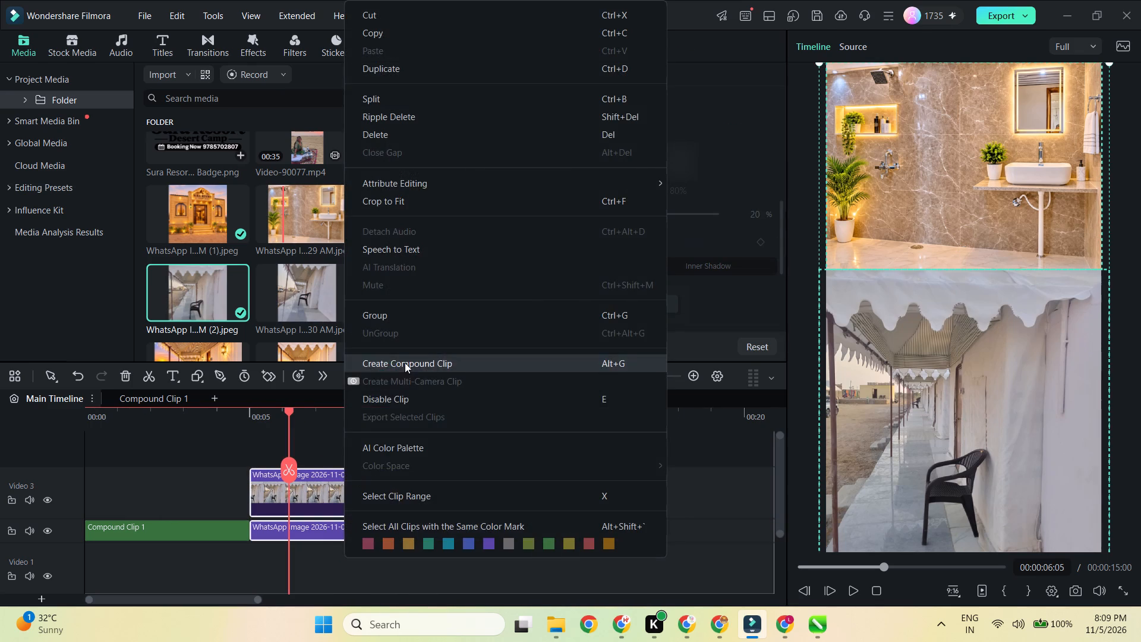
click(662, 376)
Add the sunset-lit corridor image to Video 3 at 00:10, aligned above the grey bathroom clip.
scroll(414, 266, down, 2)
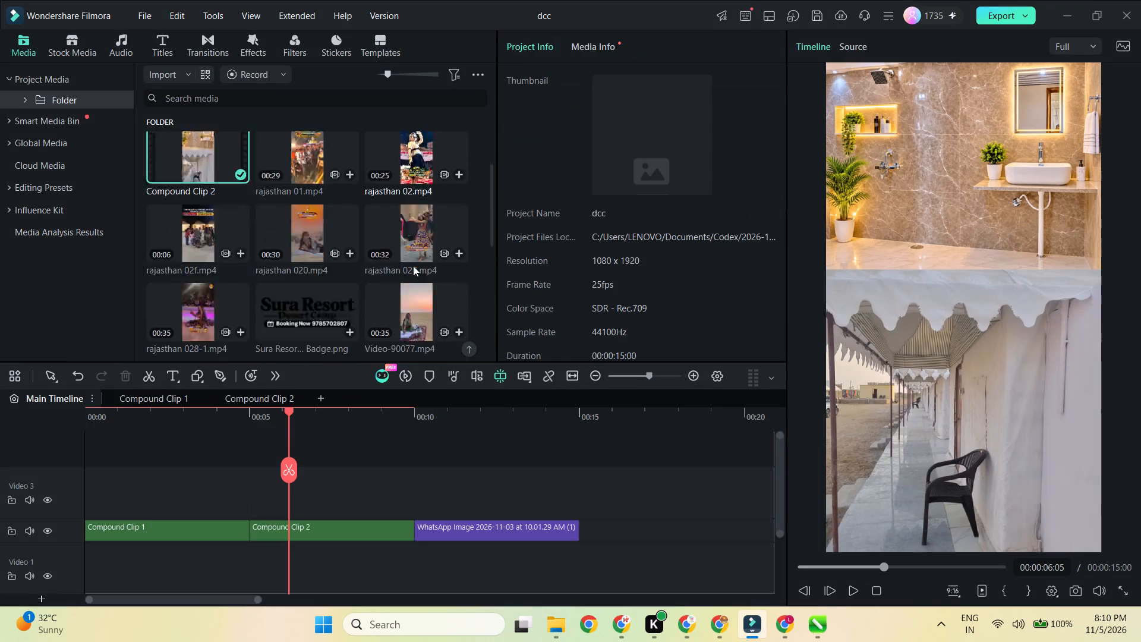
scroll(413, 266, down, 3)
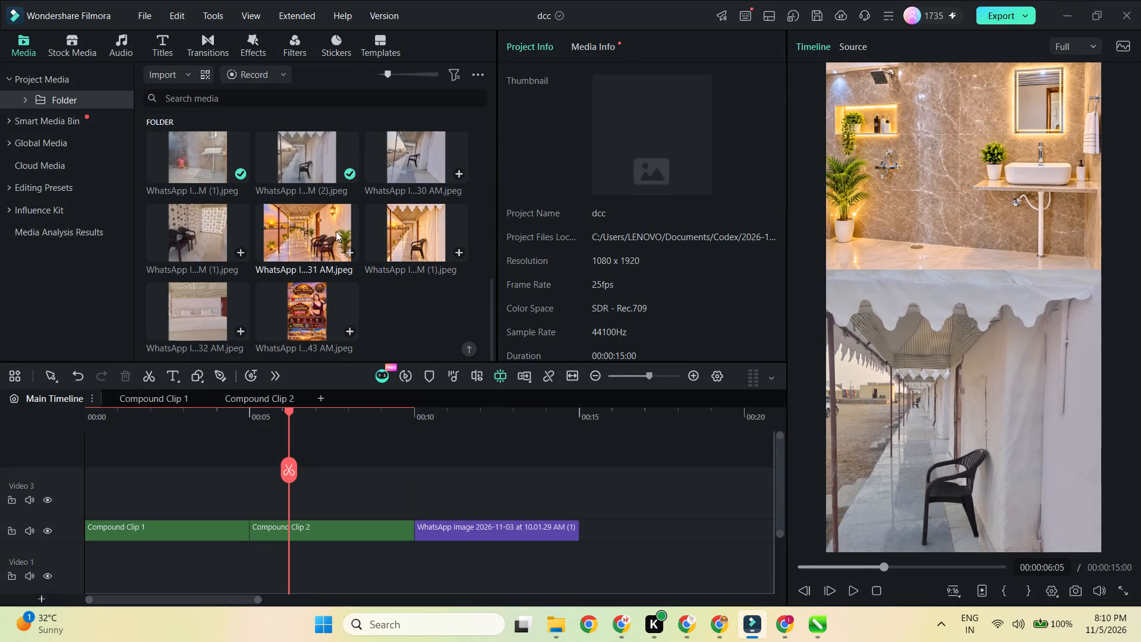
drag(300, 236, 417, 514)
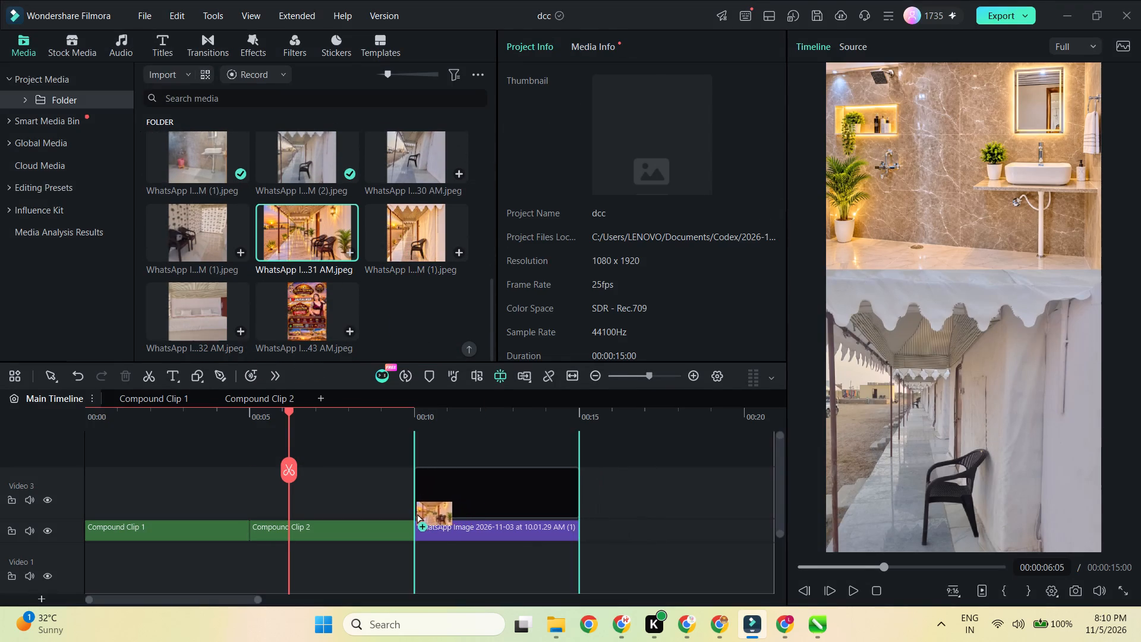
drag(417, 514, 415, 514)
click(462, 417)
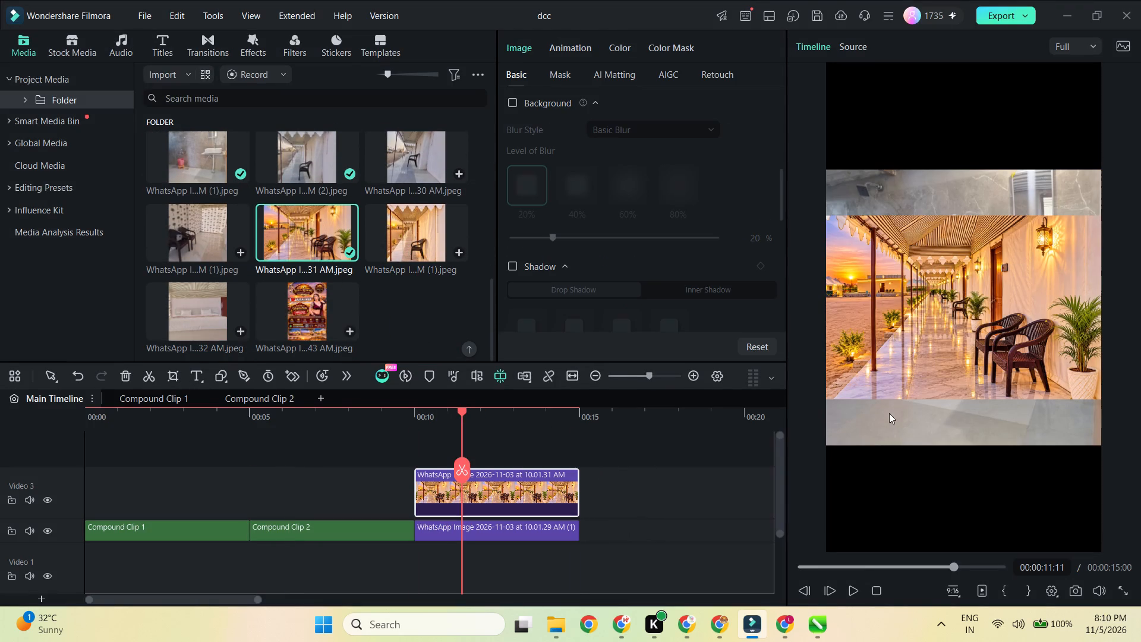
Place the grey bathroom image at the frame's top edge and the sunset-lit corridor image beneath it, enlarged to fill the rest.
click(895, 429)
drag(921, 437, 923, 331)
click(904, 305)
drag(932, 287, 930, 429)
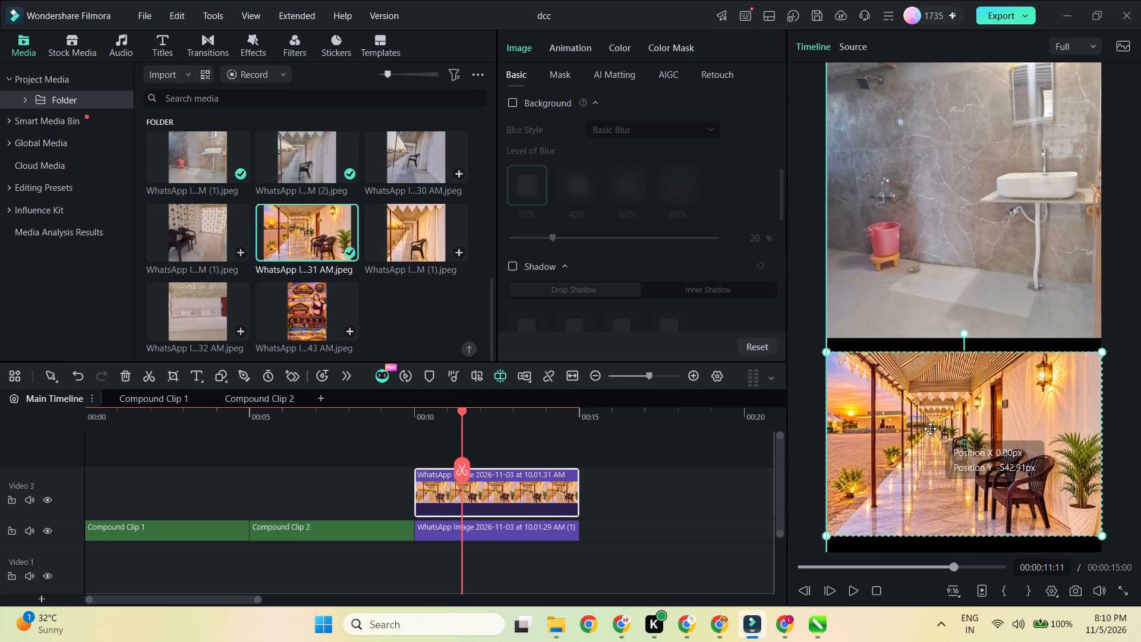
drag(930, 429, 930, 423)
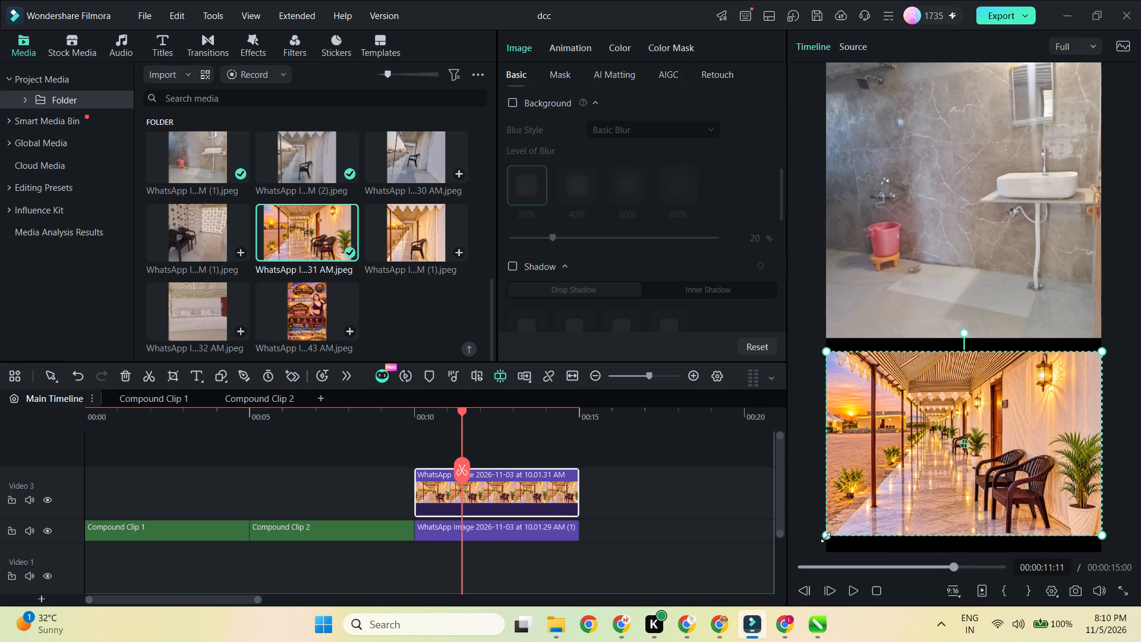
drag(825, 538, 811, 553)
drag(892, 513, 882, 514)
Combine the grey bathroom and sunset-lit corridor clips into a compound clip with the default name.
drag(540, 564, 534, 493)
right_click(534, 493)
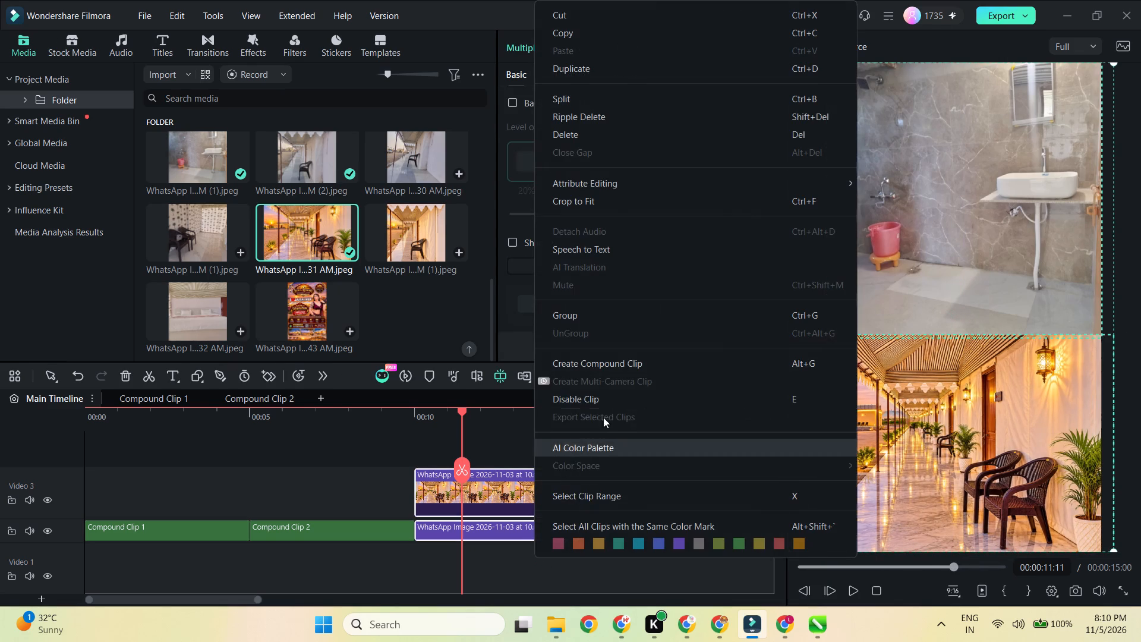
click(609, 361)
click(650, 380)
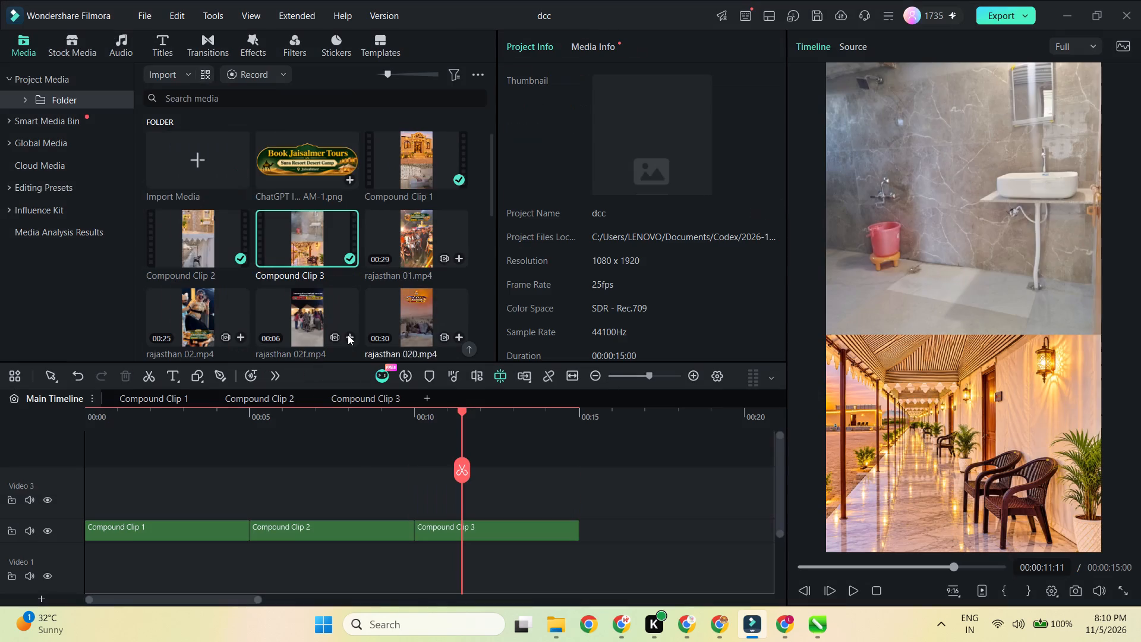
Add the white bedroom image directly after the third compound clip, at 00:15 on the same track.
scroll(338, 281, down, 4)
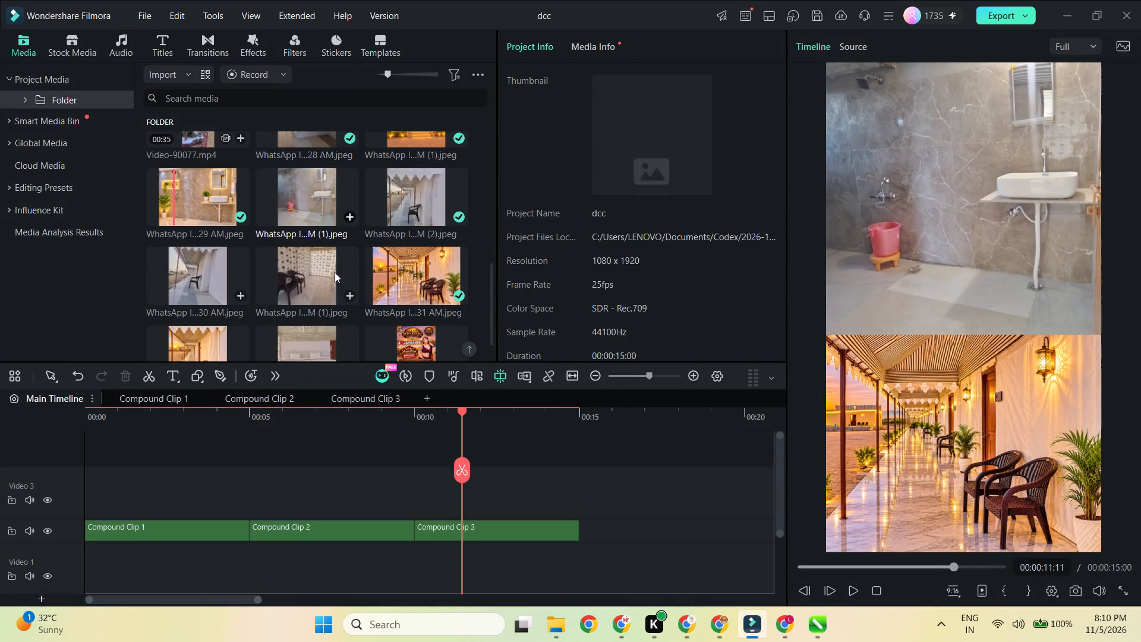
scroll(301, 276, down, 1)
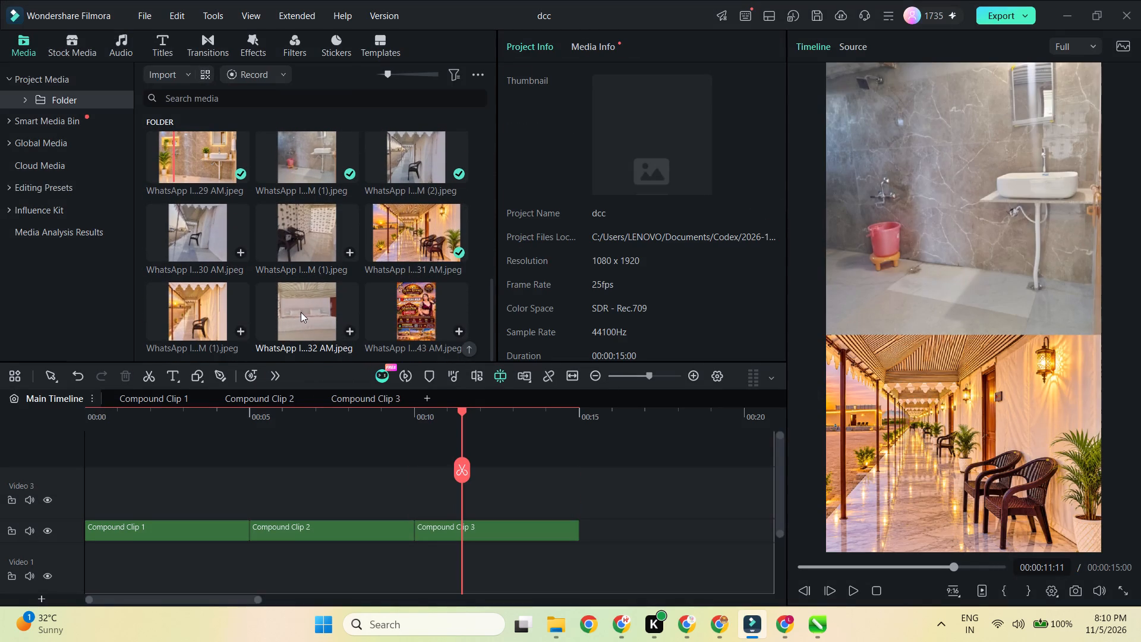
drag(301, 312, 578, 535)
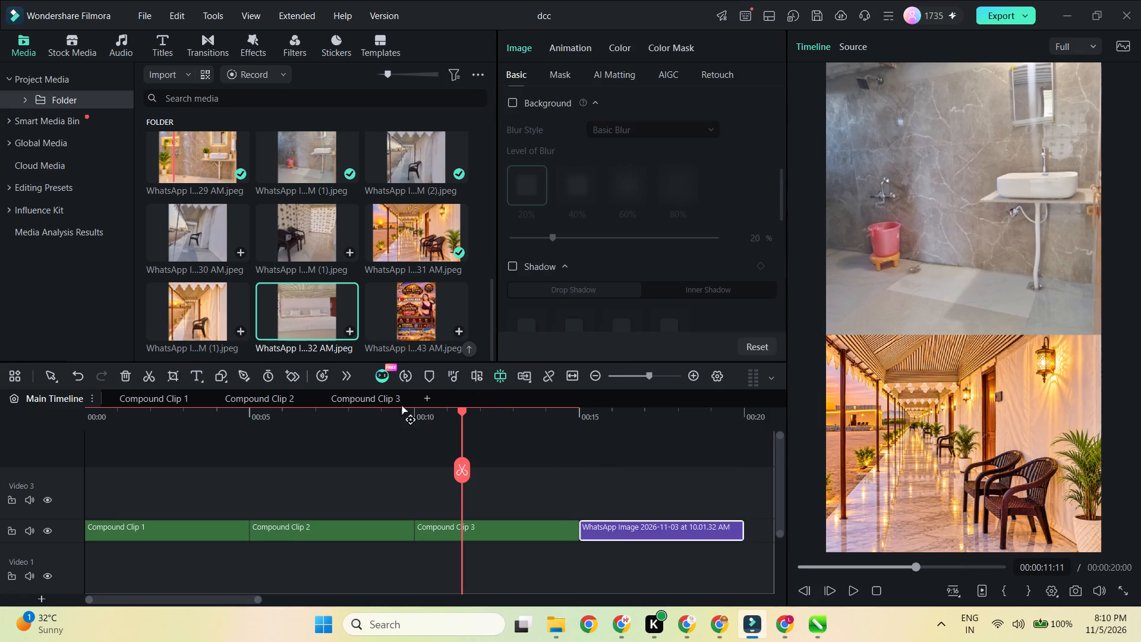
Add the daytime tent-corridor image with the single black chair to Video 3 at 00:15, aligned above the white bedroom clip.
click(216, 237)
drag(192, 237, 645, 475)
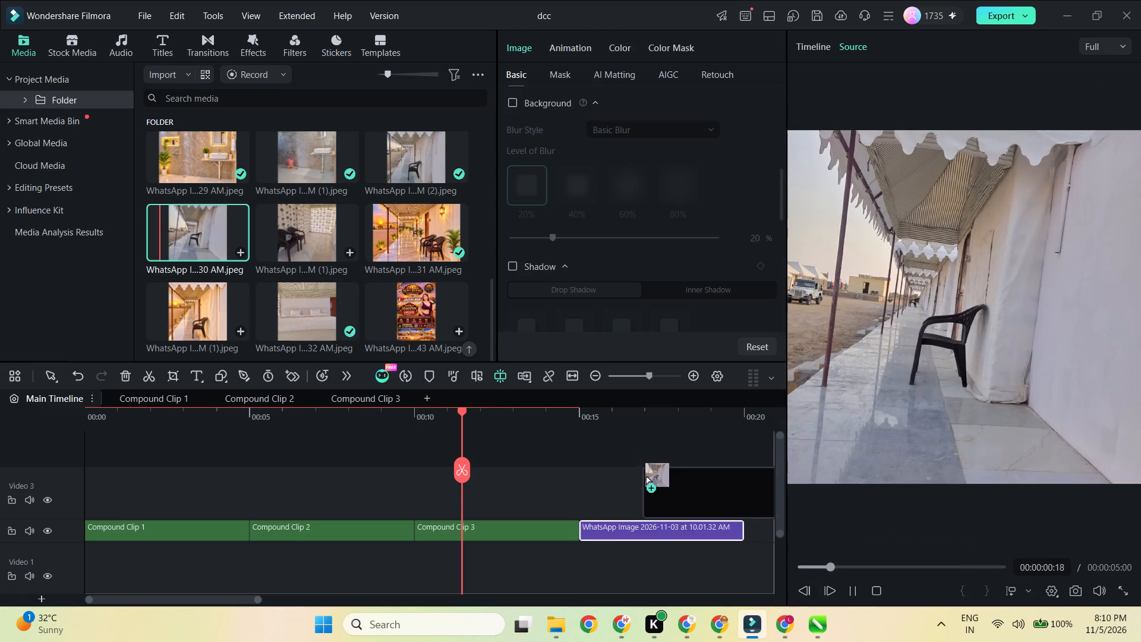
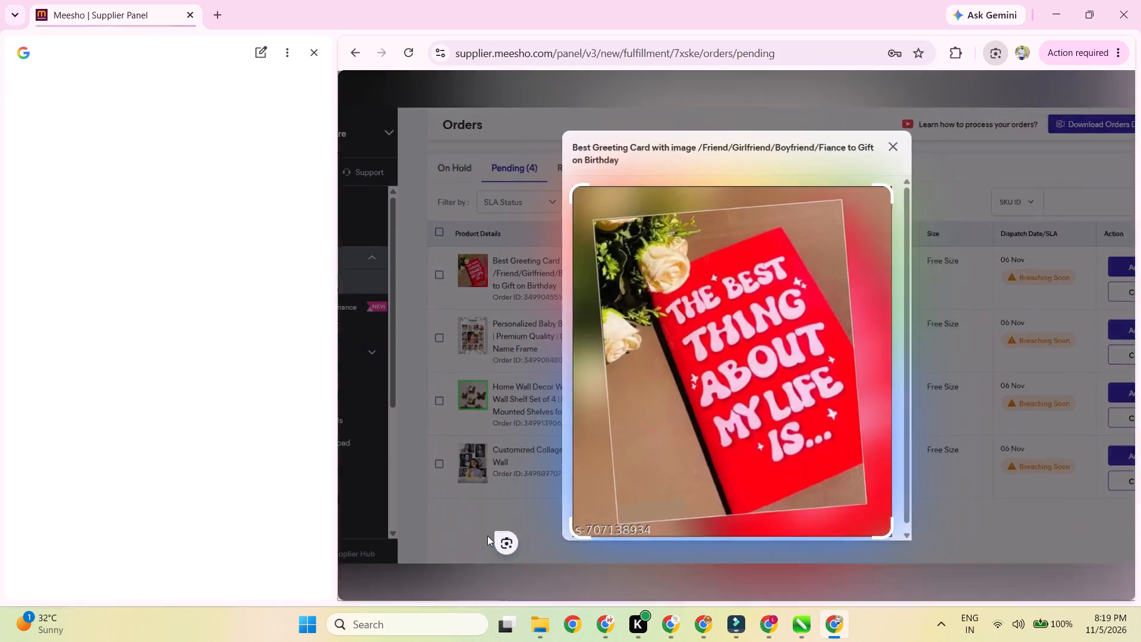
drag(678, 479, 605, 495)
click(648, 518)
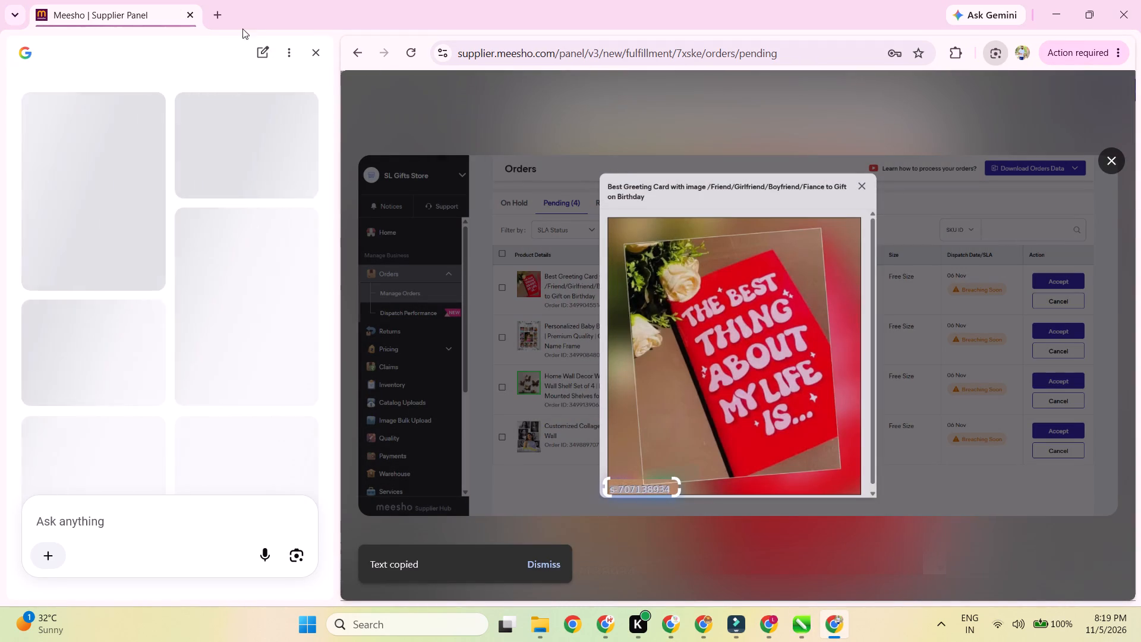
Search Google for Meesho in a new browser tab and open the meesho.com shopping site.
click(226, 15)
click(438, 282)
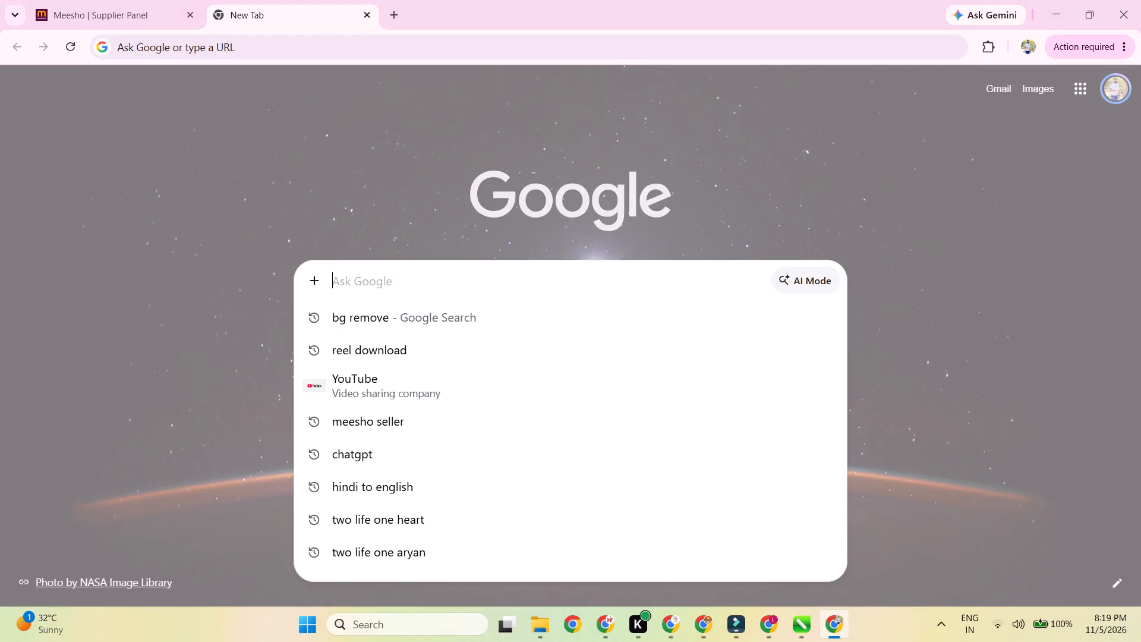
text(MESS)
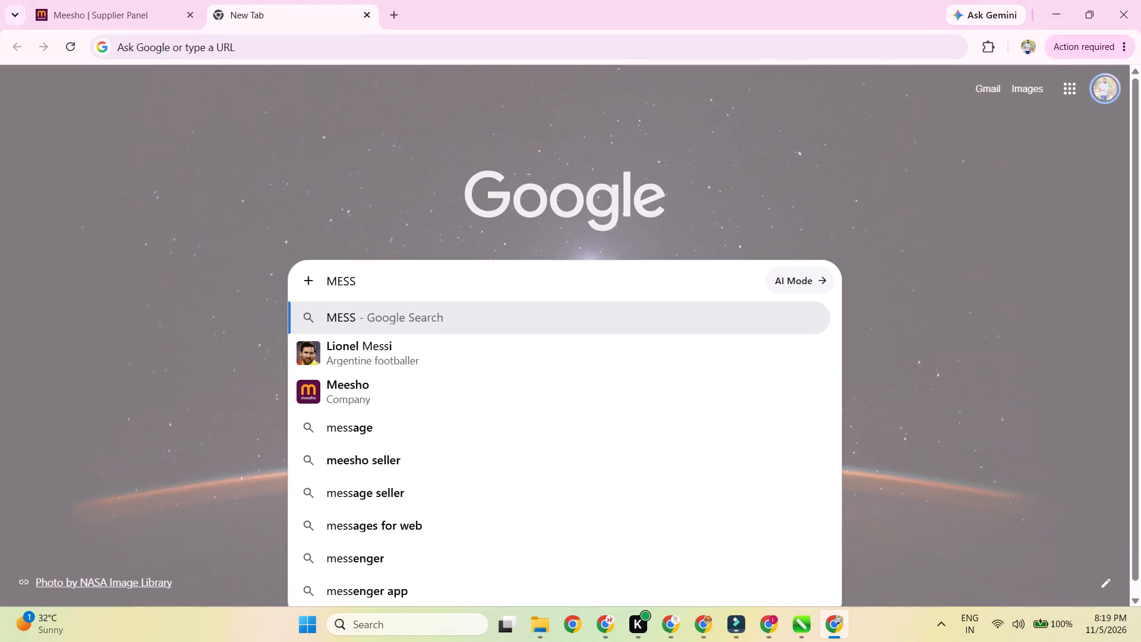
key(Down)
key(Down)
key(Return)
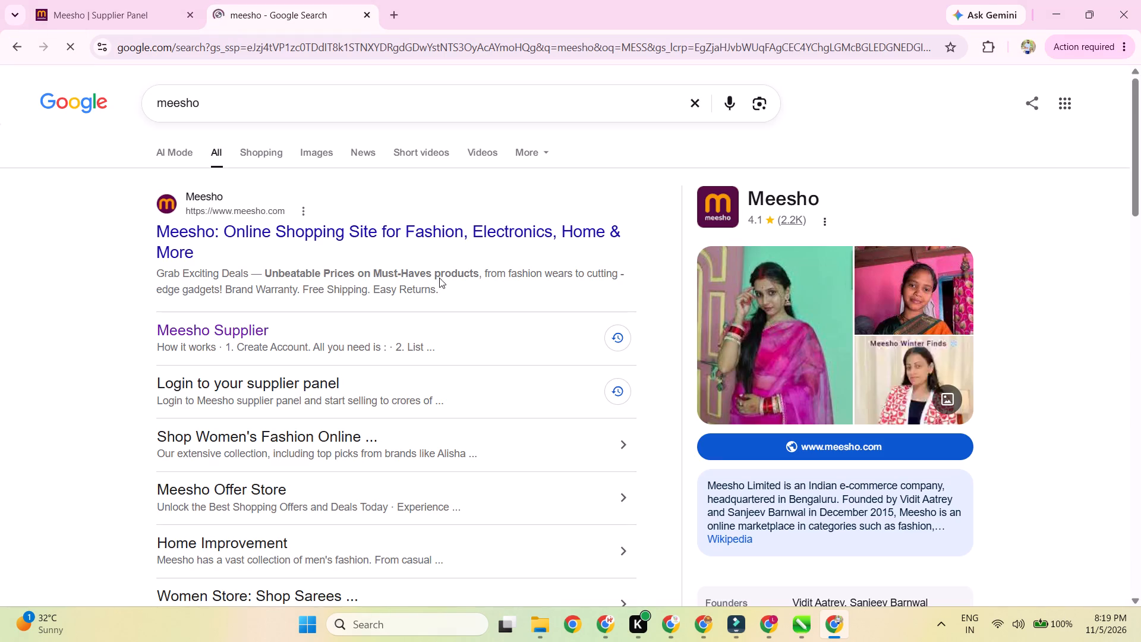
click(418, 231)
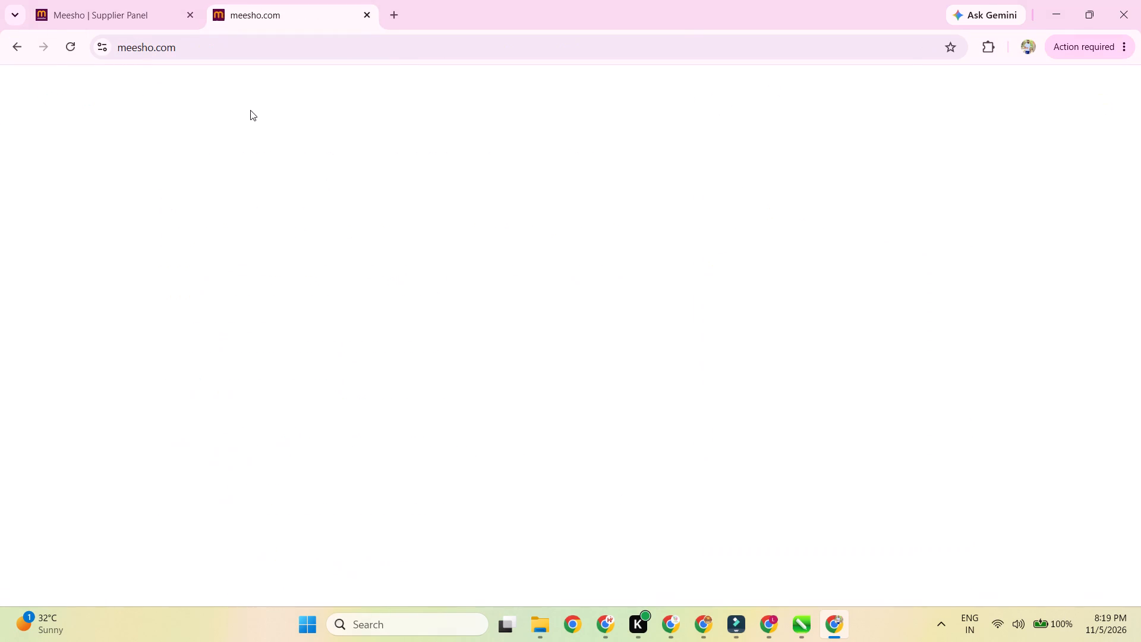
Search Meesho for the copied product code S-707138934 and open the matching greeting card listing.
click(266, 95)
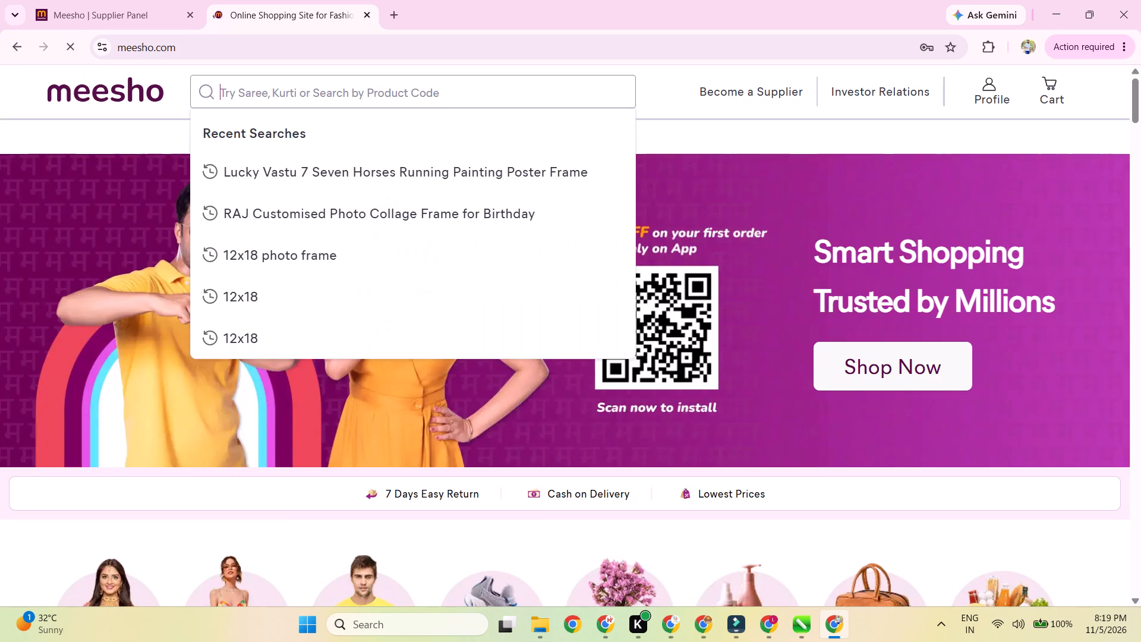
right_click(266, 95)
click(314, 278)
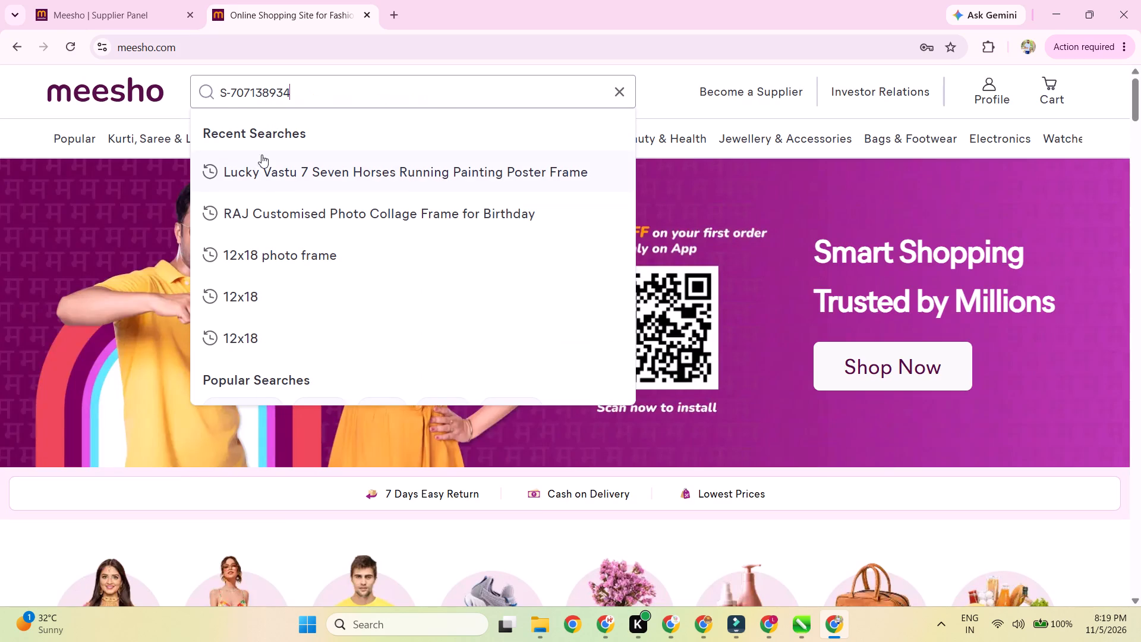
key(Return)
click(449, 306)
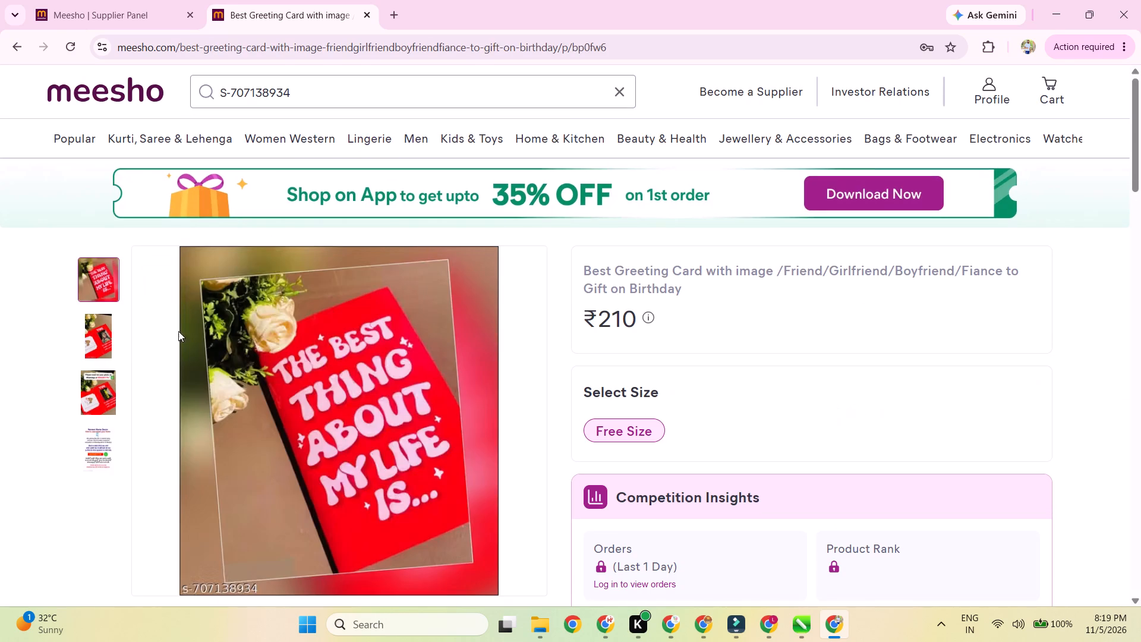
Compare the greeting card listing's second and third product images to examine the inside layout and photo placement.
click(104, 334)
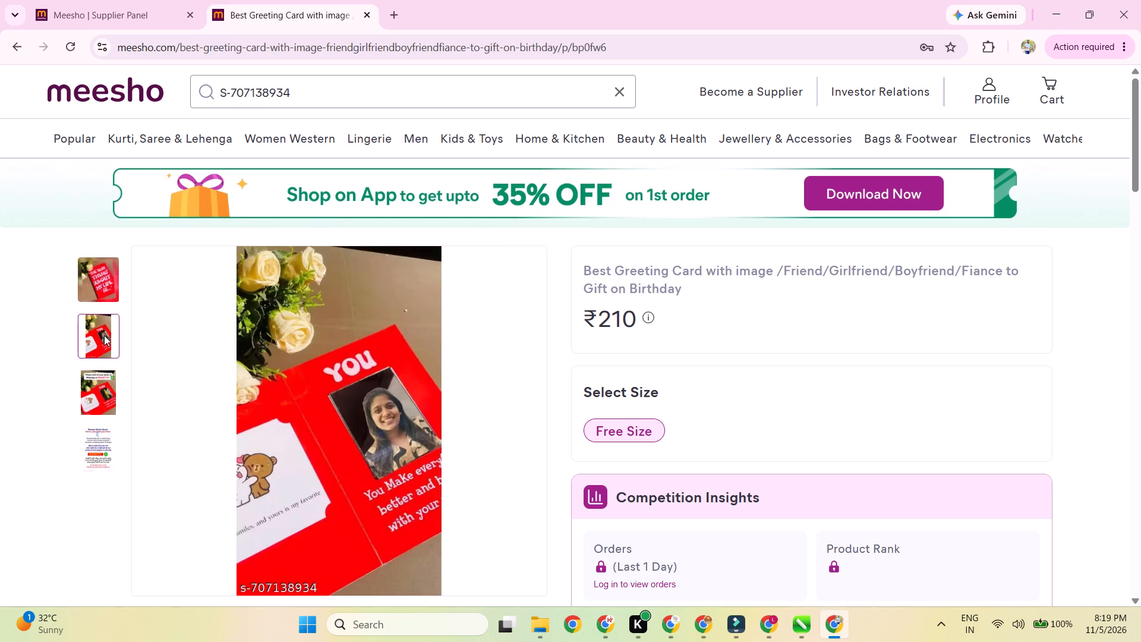
click(102, 403)
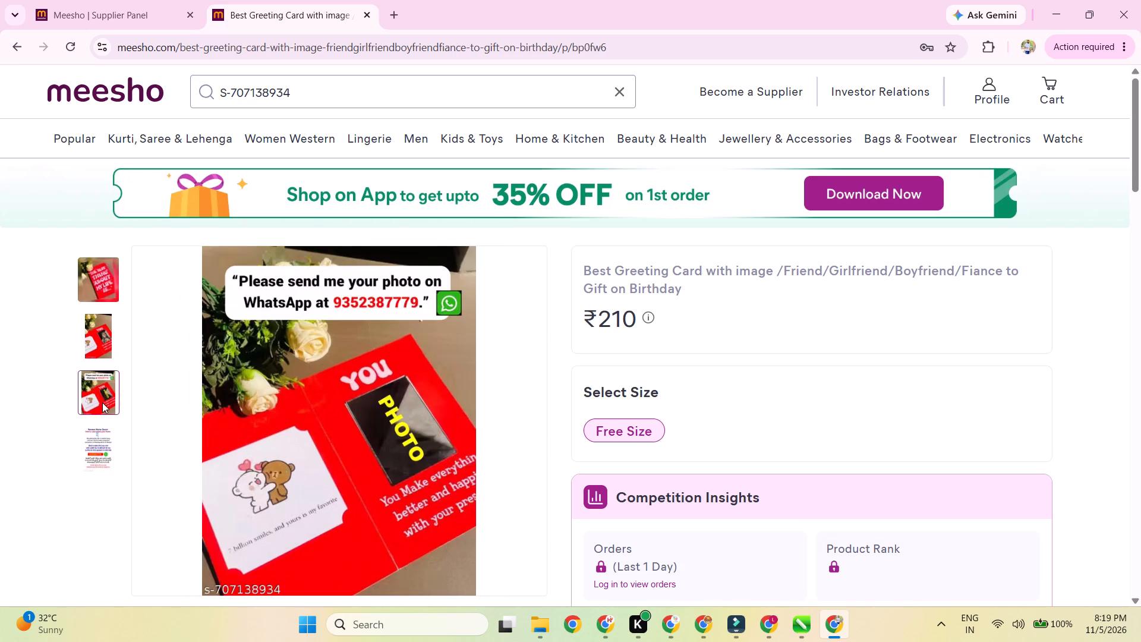
click(93, 343)
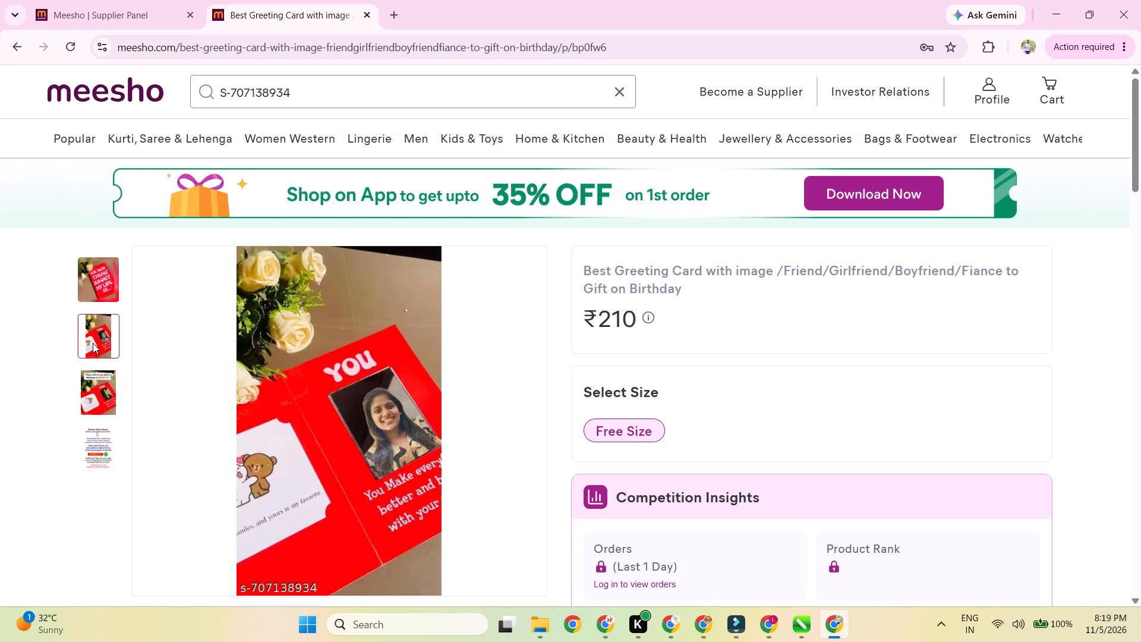
click(101, 379)
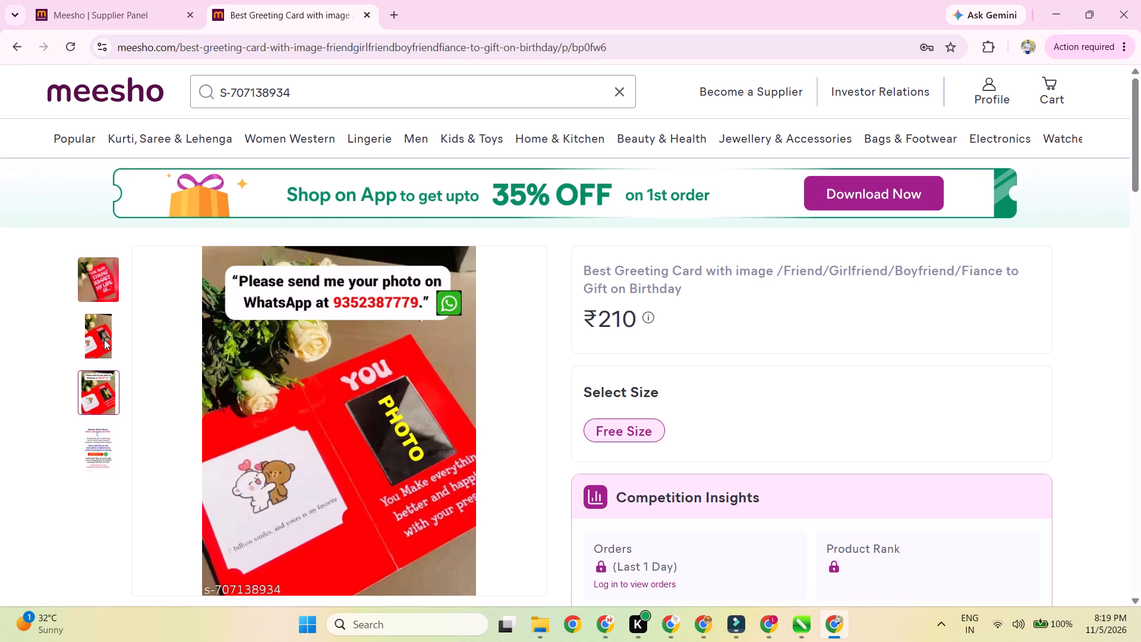
click(104, 339)
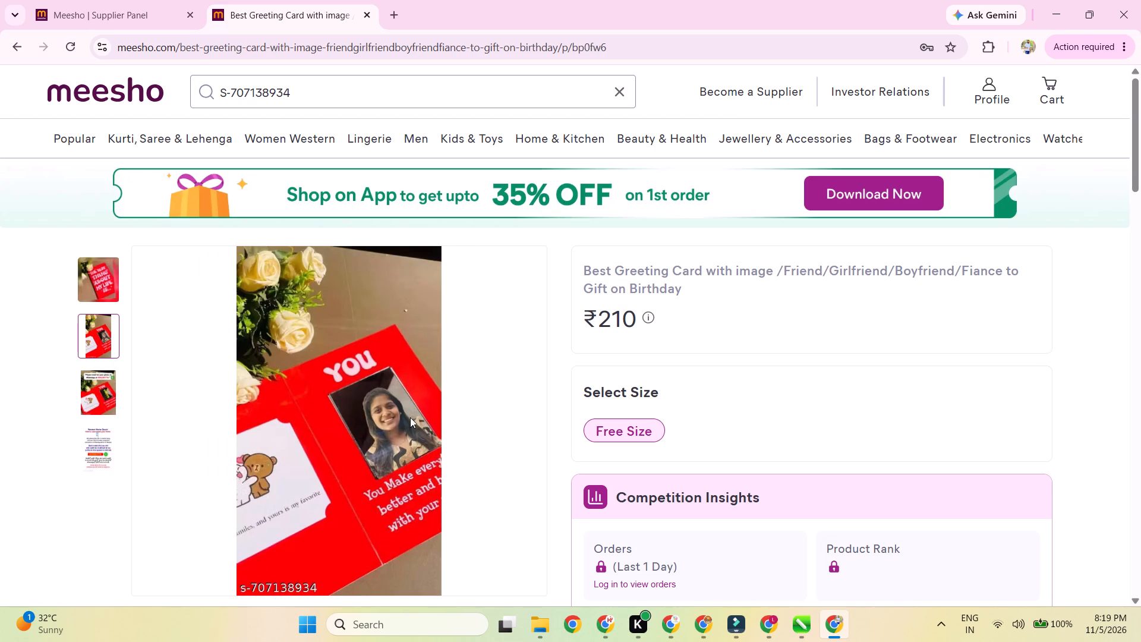
click(105, 392)
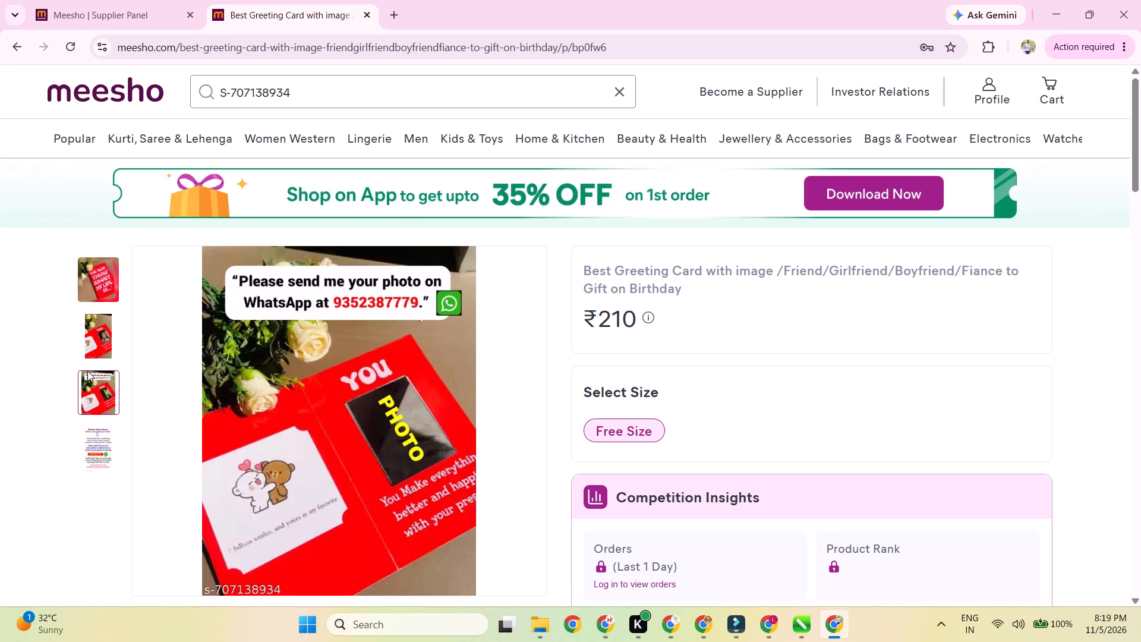
click(95, 342)
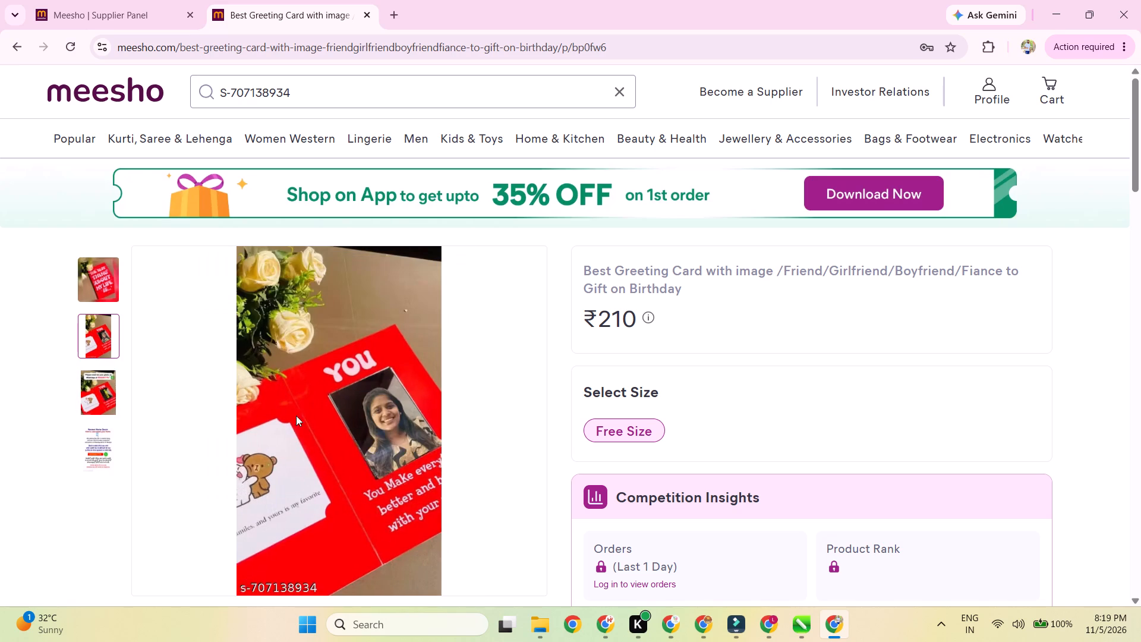
click(102, 401)
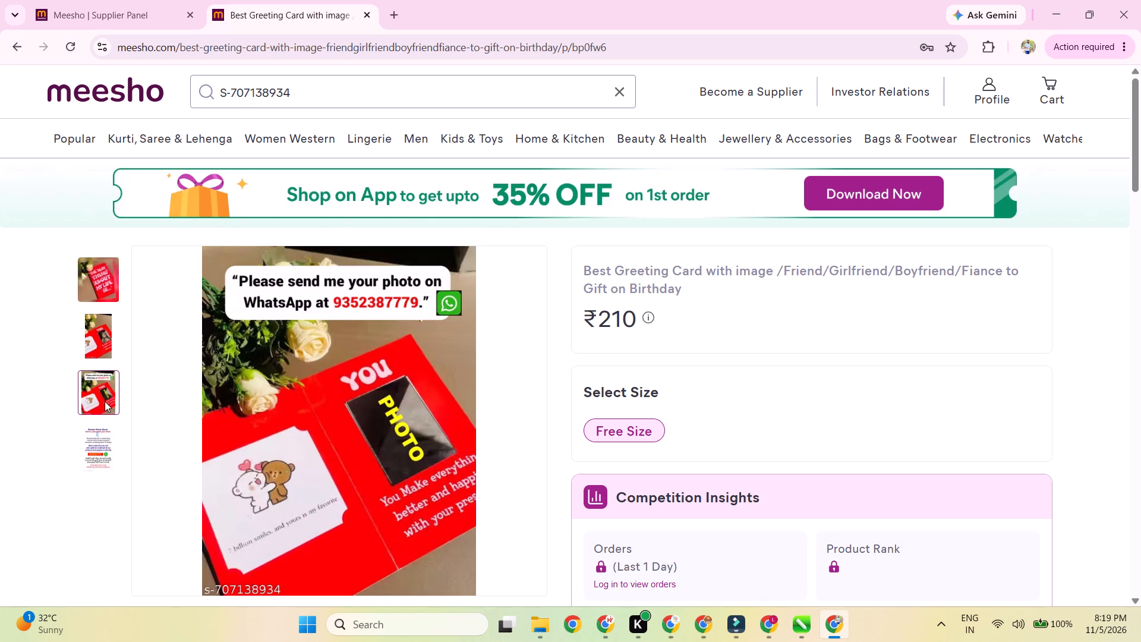
click(101, 357)
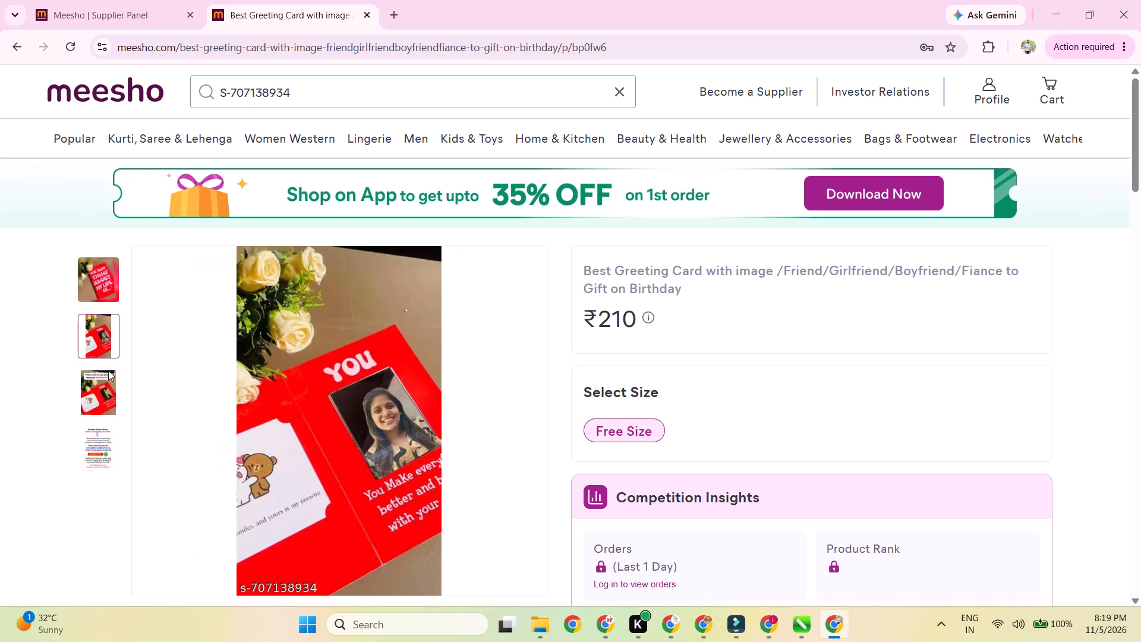
click(112, 398)
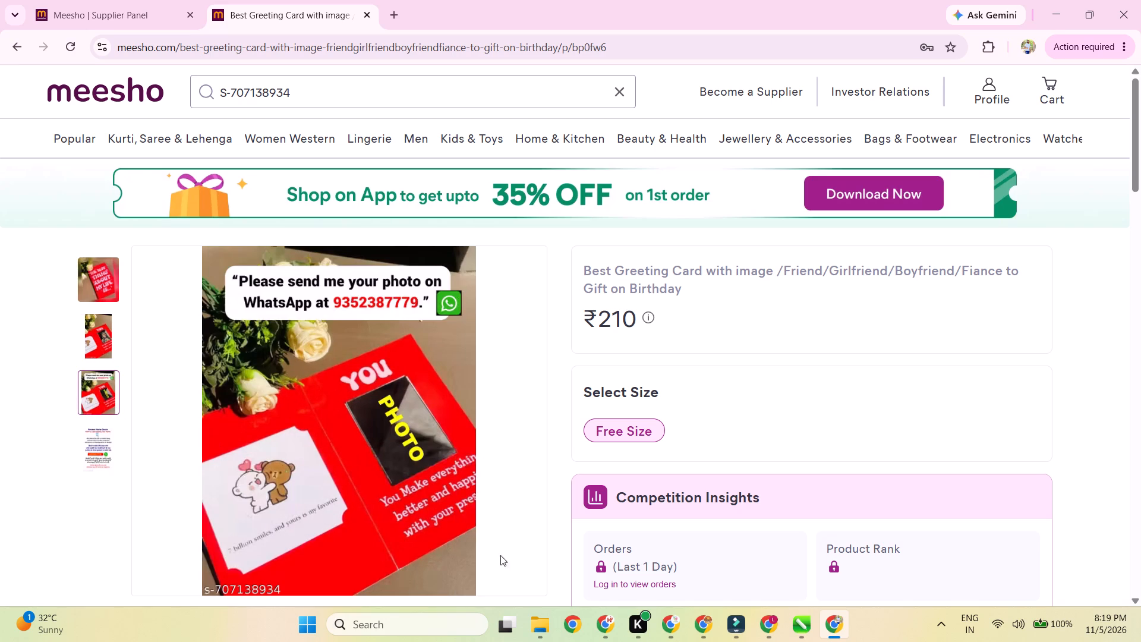
Examine the greeting card listing's cover, inside photo sample and photo-placeholder images to compare the card's text and picture placement.
click(86, 341)
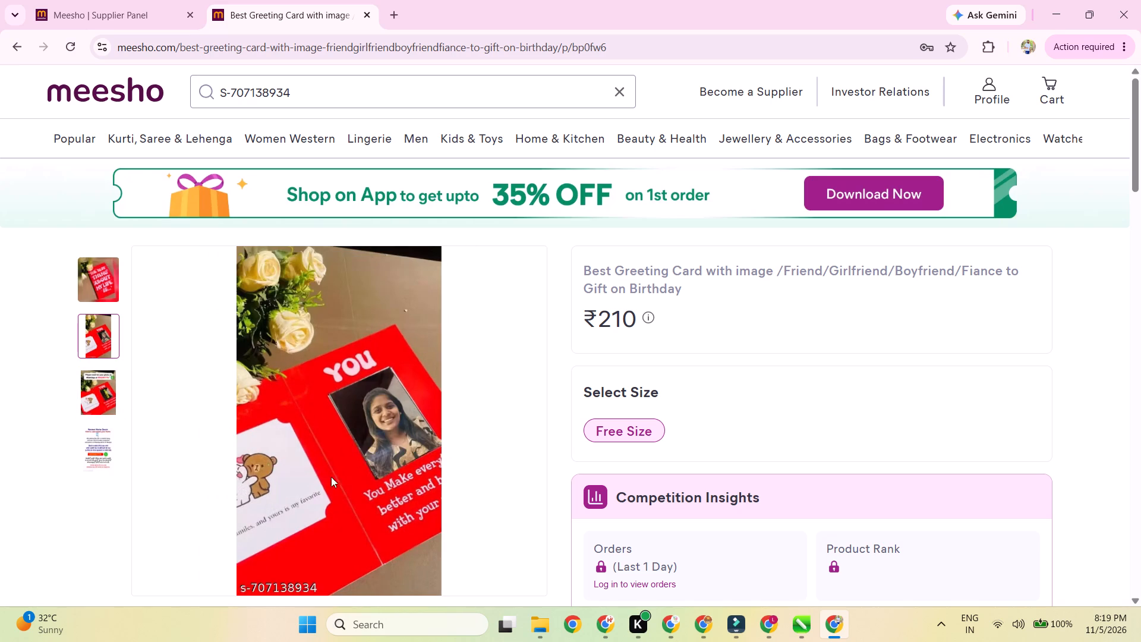
click(90, 381)
click(393, 479)
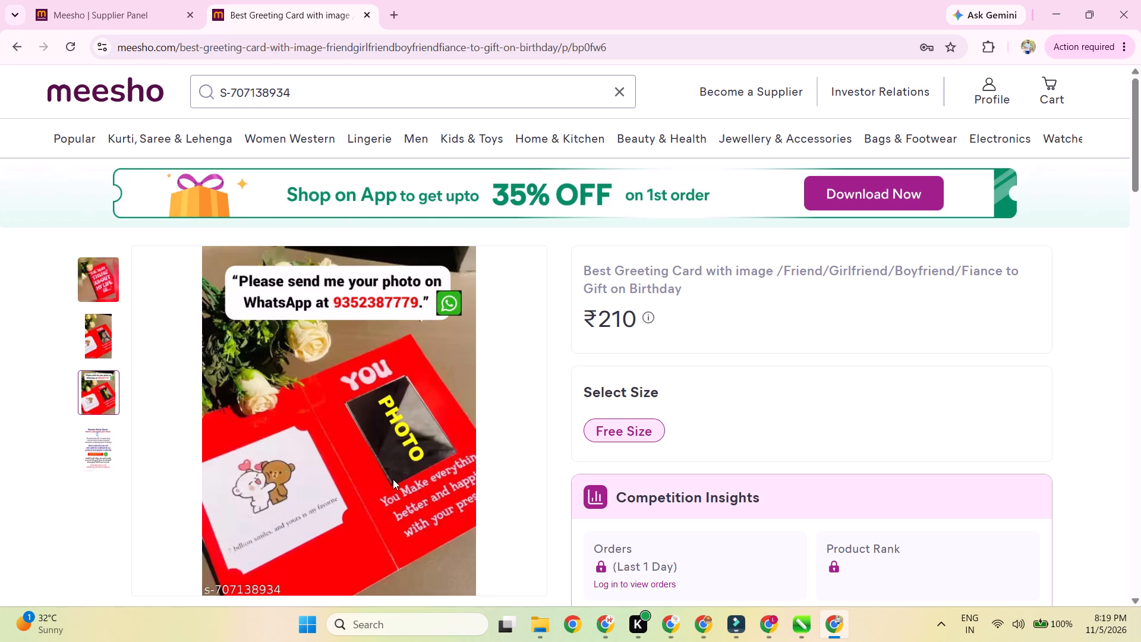
click(94, 272)
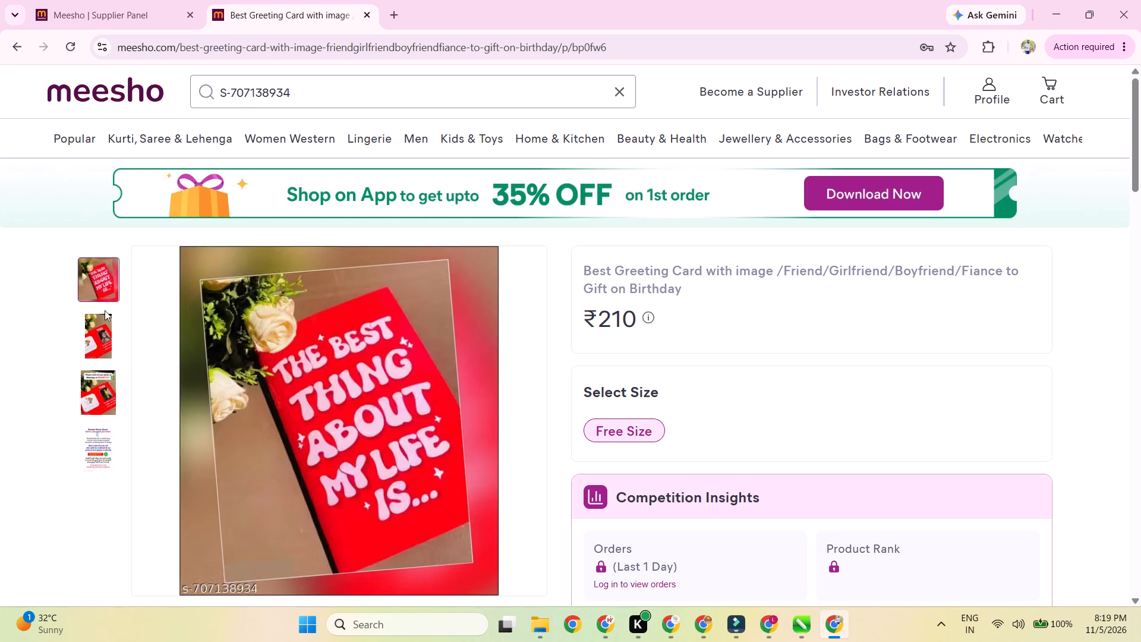
click(95, 335)
click(103, 383)
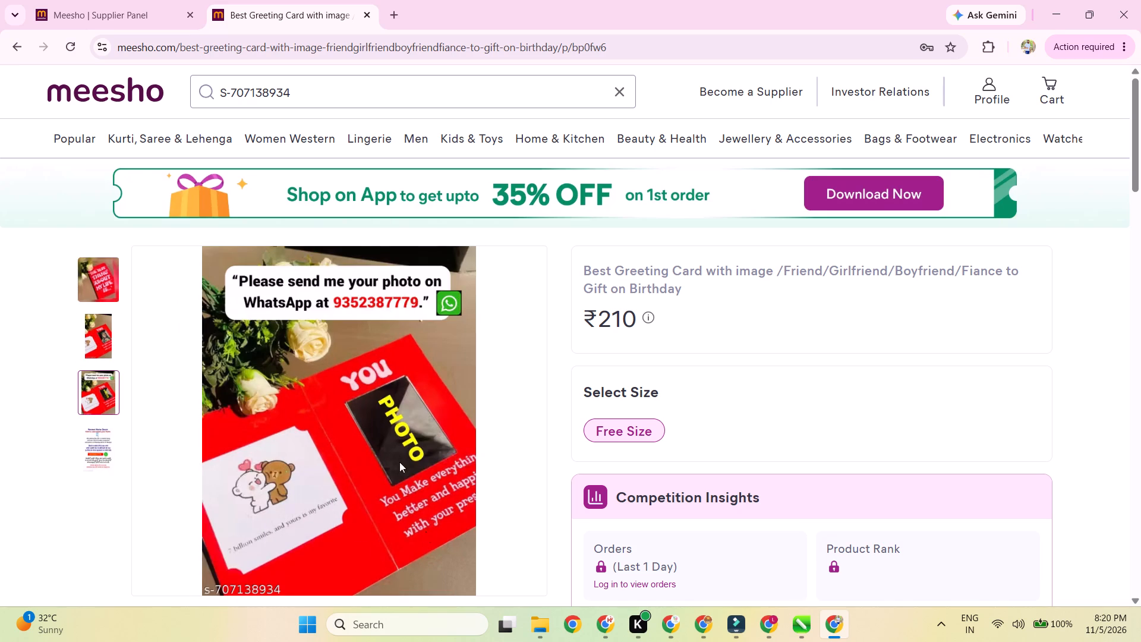
click(109, 342)
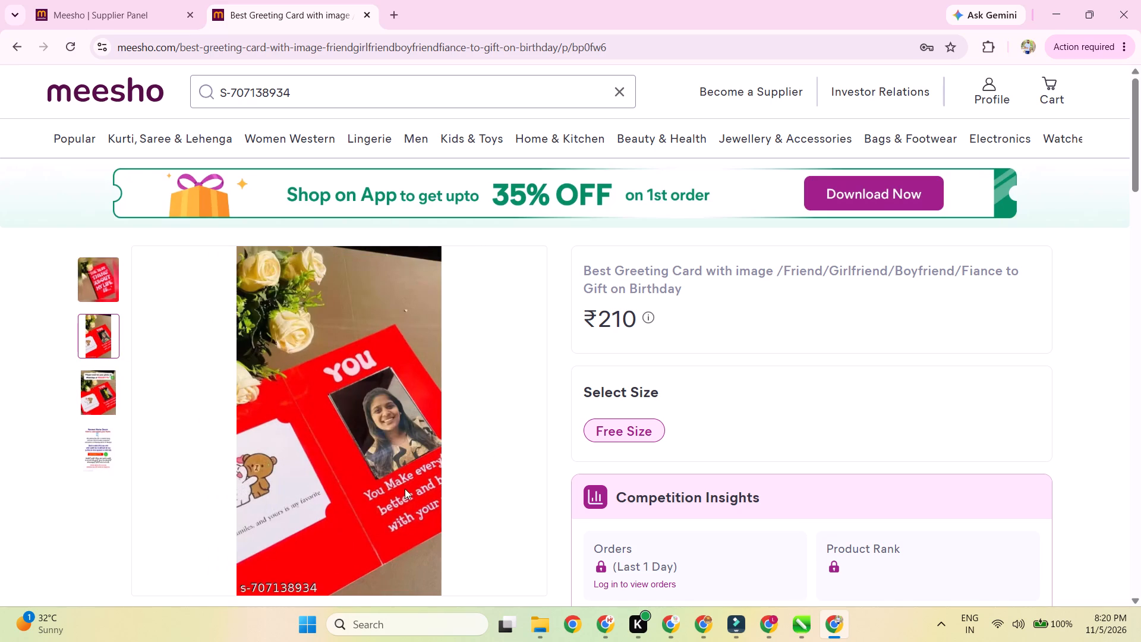
click(103, 399)
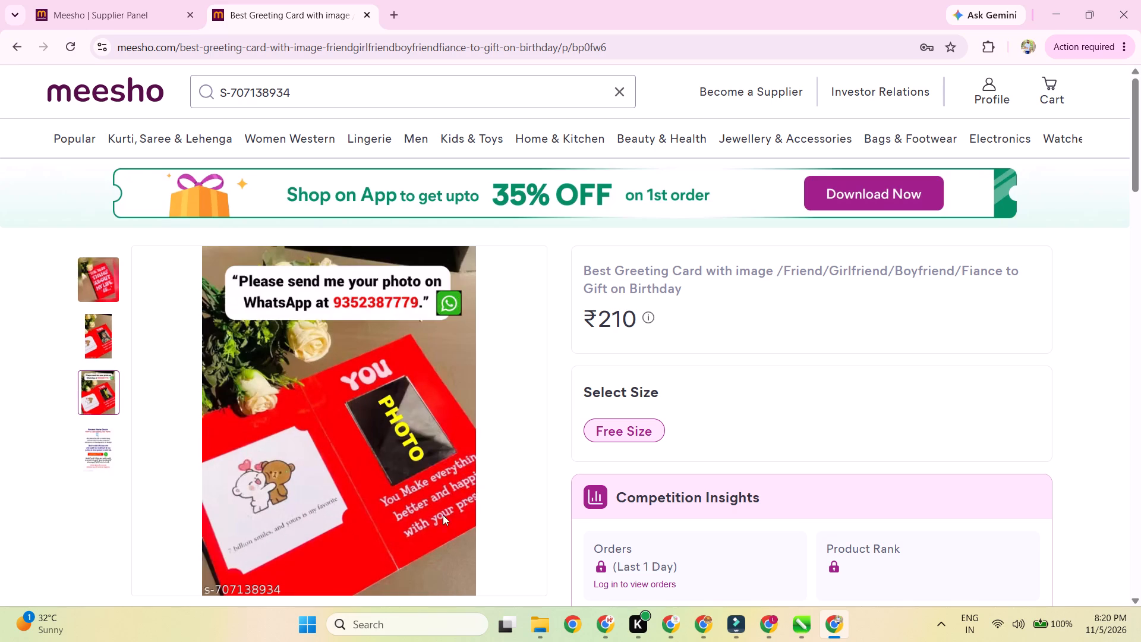
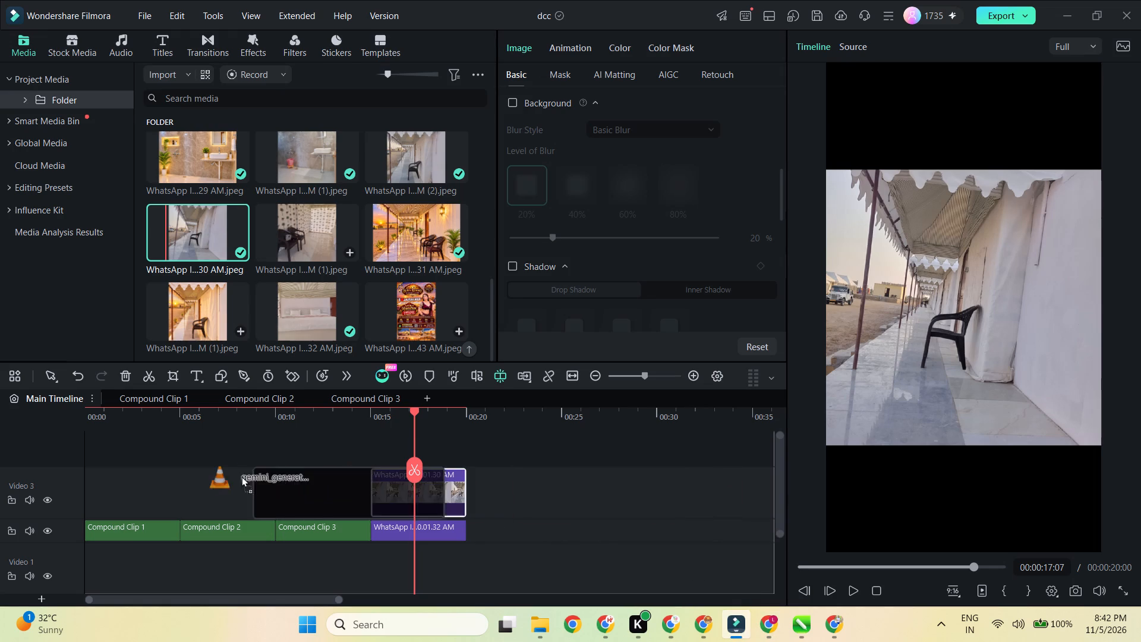
drag(241, 476, 47, 487)
Delete the old WhatsApp photo clips and the three compound clips from the main timeline, keeping only the Gemini video.
drag(496, 485, 421, 512)
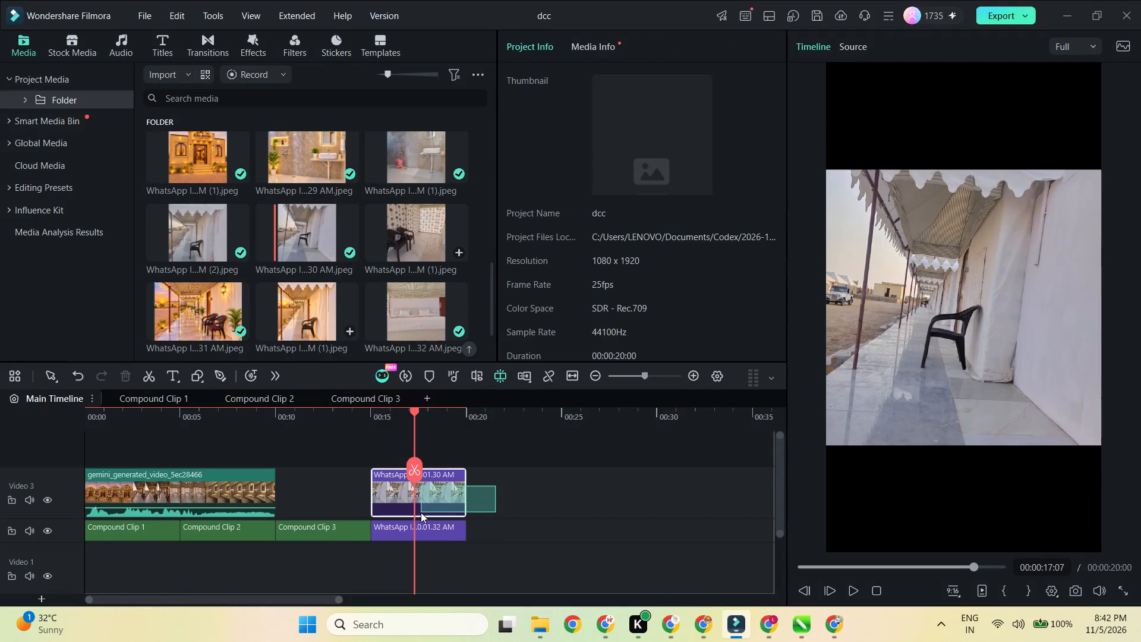
drag(421, 512, 338, 546)
key(Delete)
drag(340, 532, 102, 527)
key(Delete)
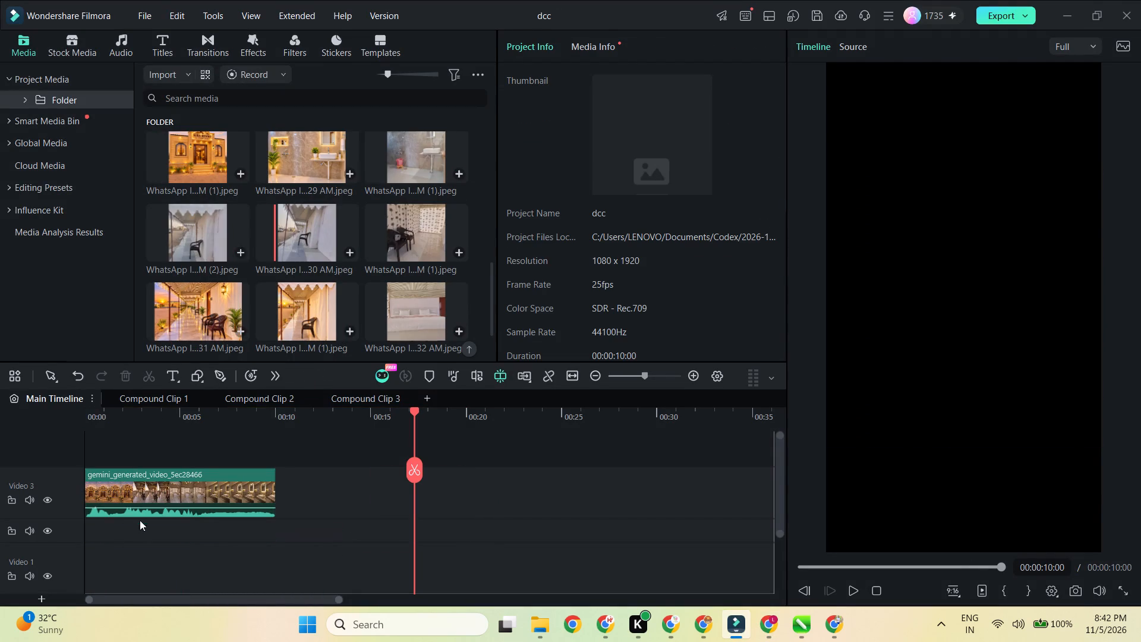
Play the Gemini clip from the beginning of the timeline to review it full length.
click(121, 408)
click(125, 416)
drag(121, 413, 30, 429)
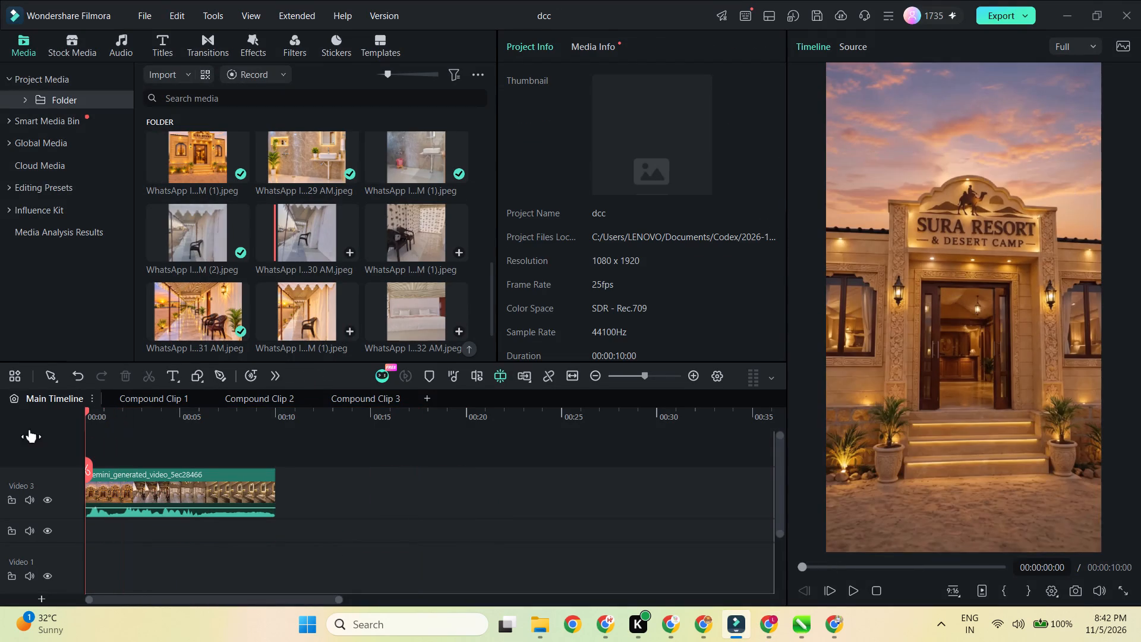
drag(30, 429, 21, 430)
key(space)
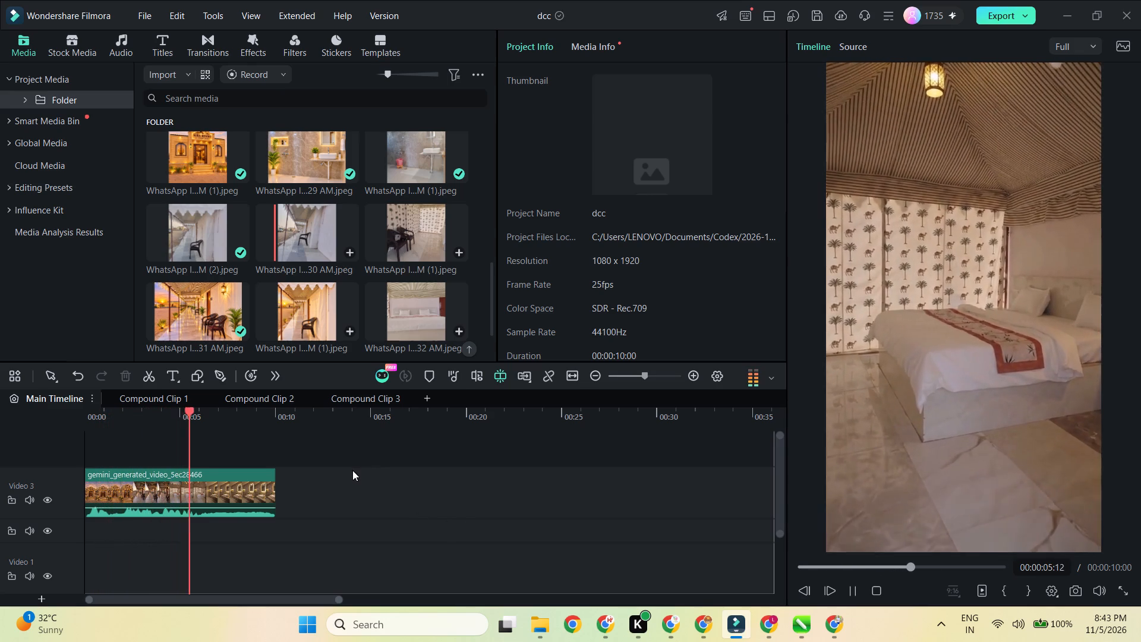
ctrl+scroll(366, 496, up, 3)
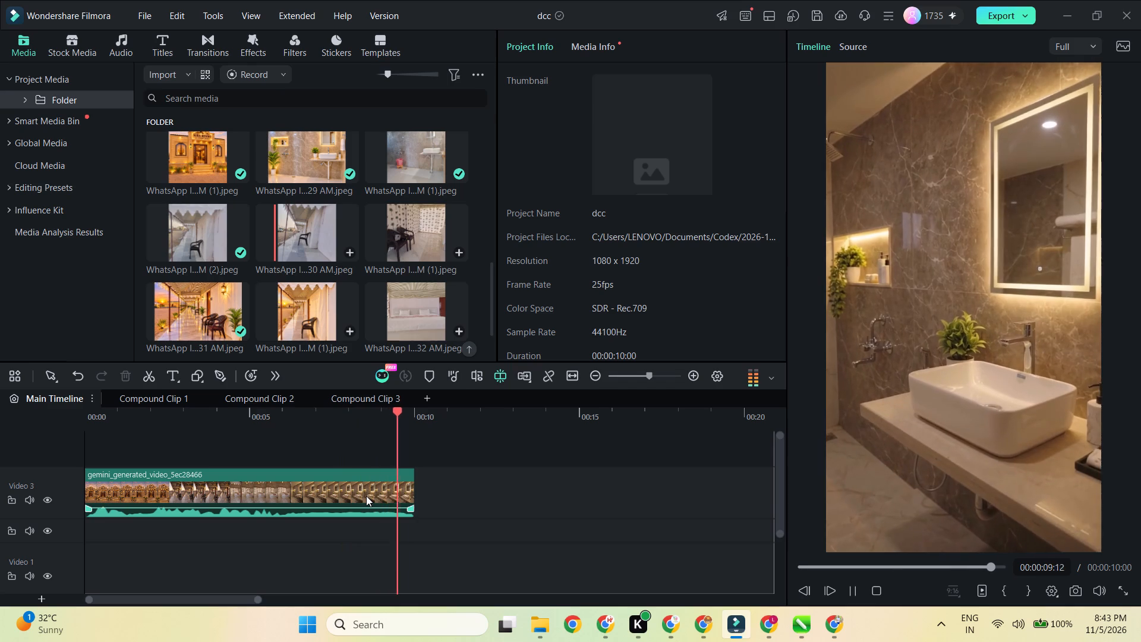
Scrub through the Gemini clip and replay it from the start, checking the welcome text and the corridor, bedroom and bathroom scenes.
drag(414, 420, 362, 435)
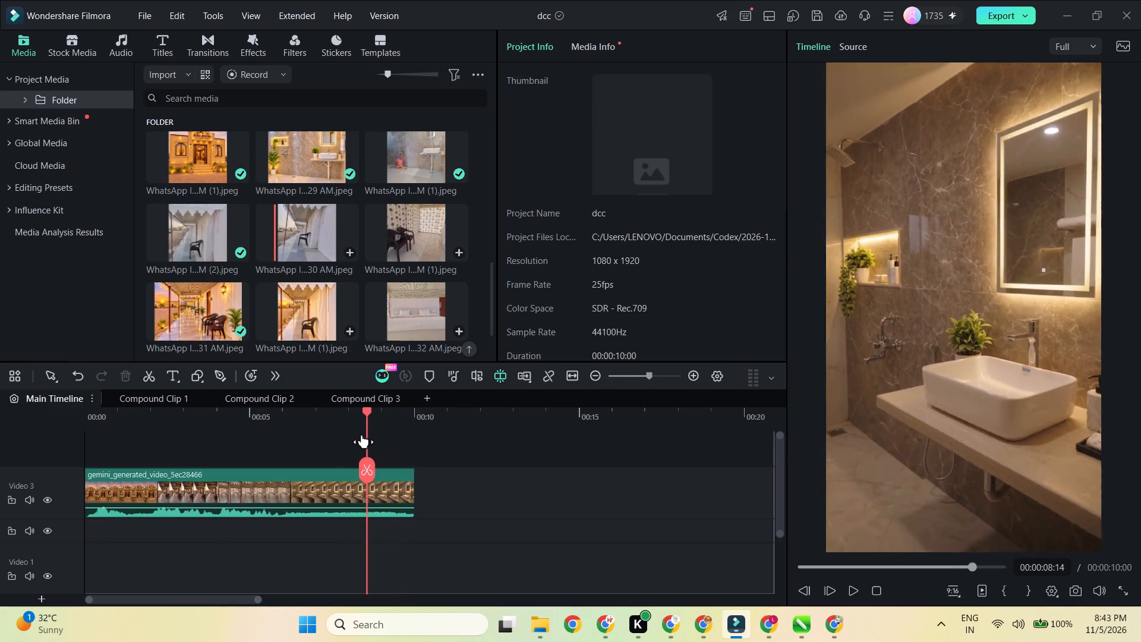
drag(362, 435, 145, 440)
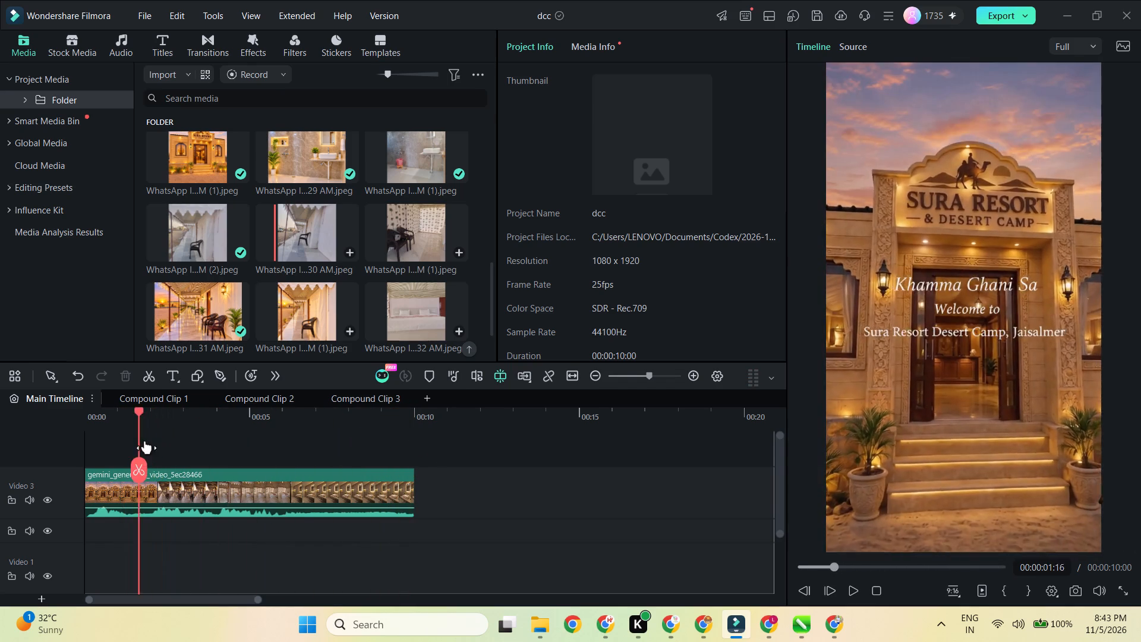
drag(145, 440, 420, 451)
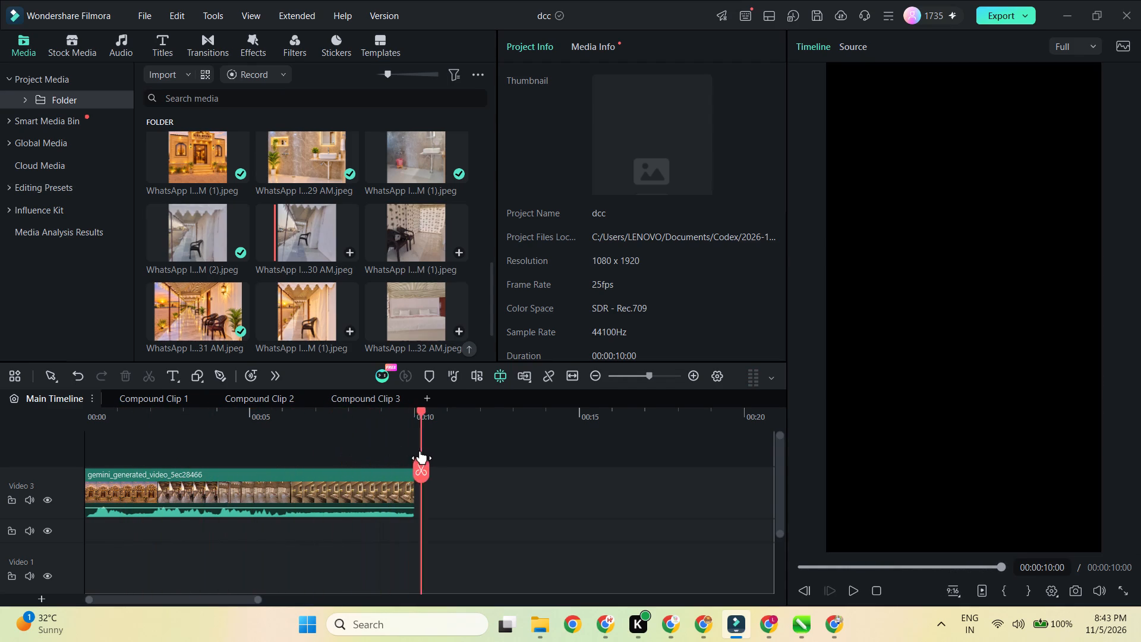
drag(420, 451, 279, 477)
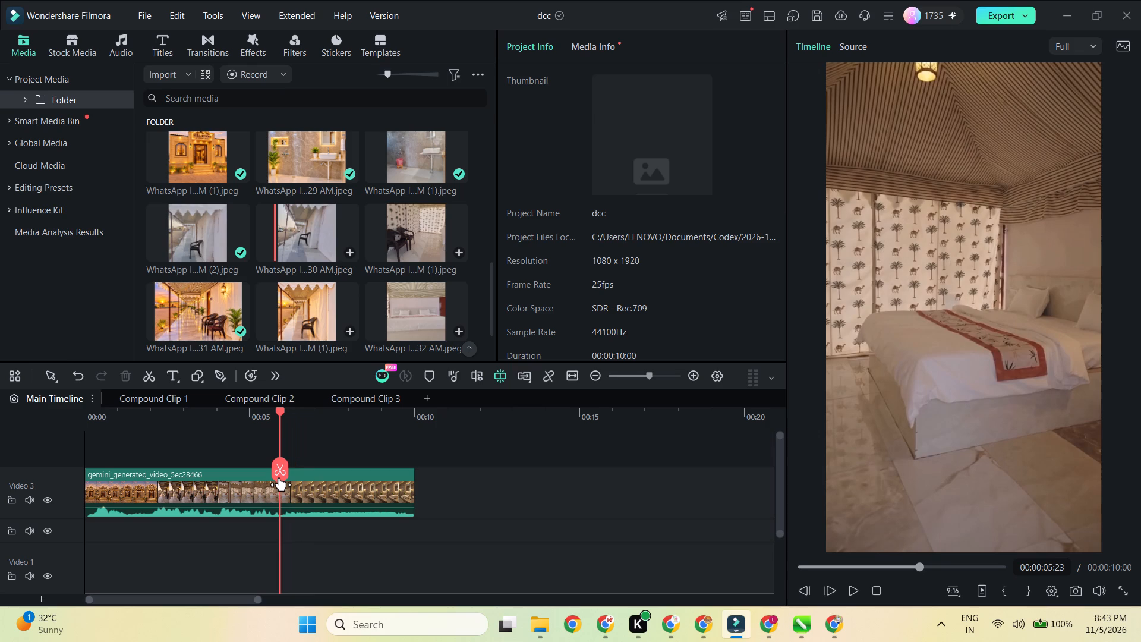
drag(279, 477, 279, 479)
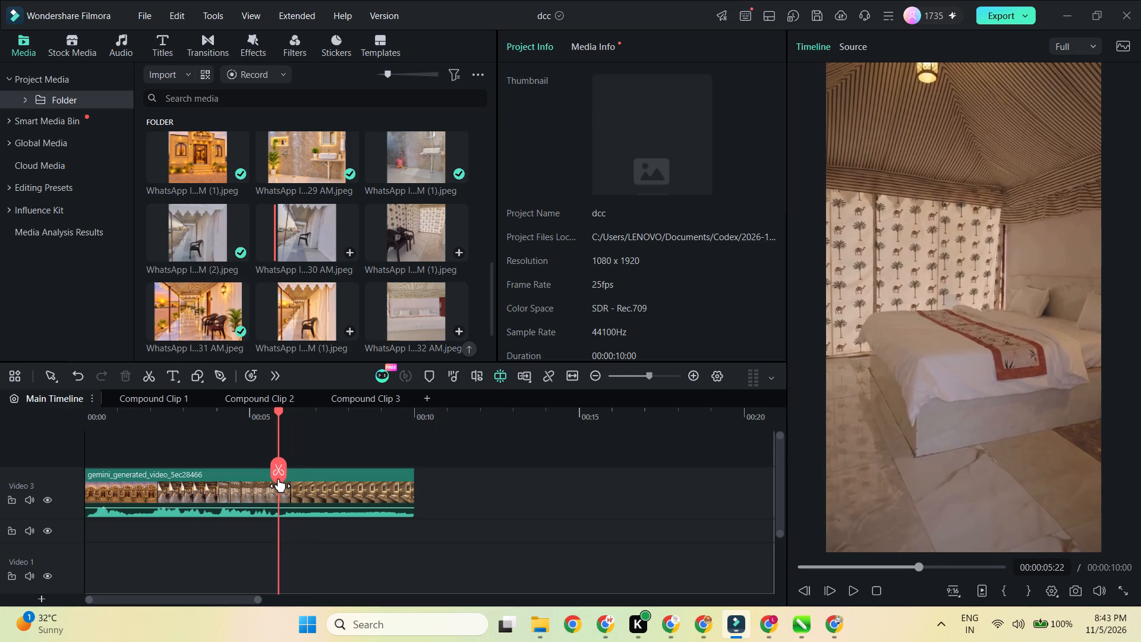
drag(279, 479, 181, 487)
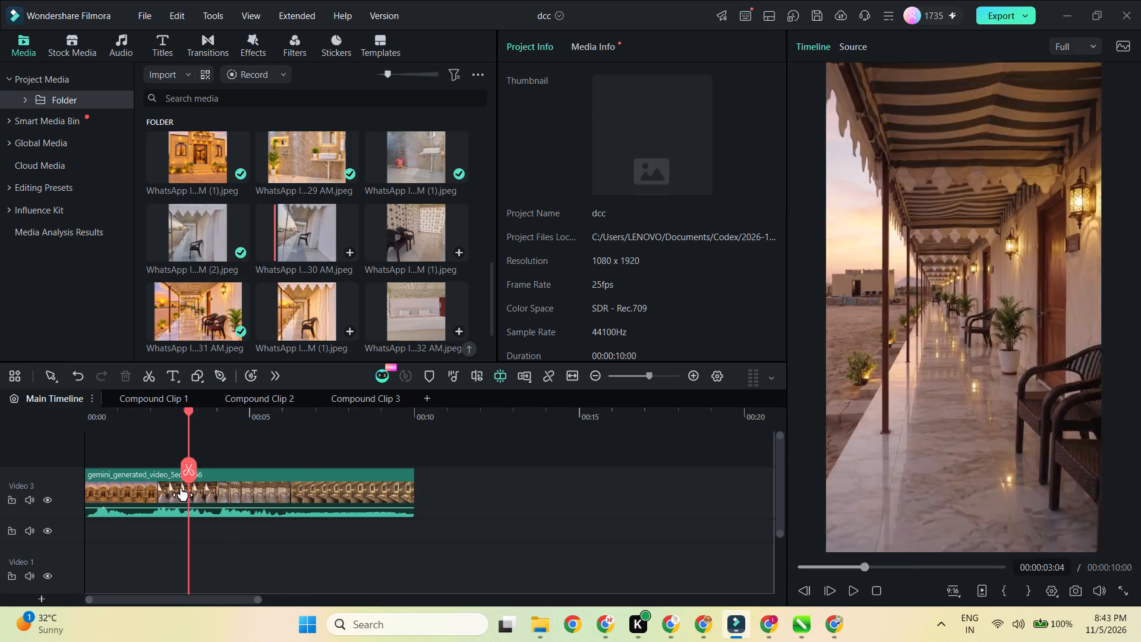
drag(181, 487, 114, 508)
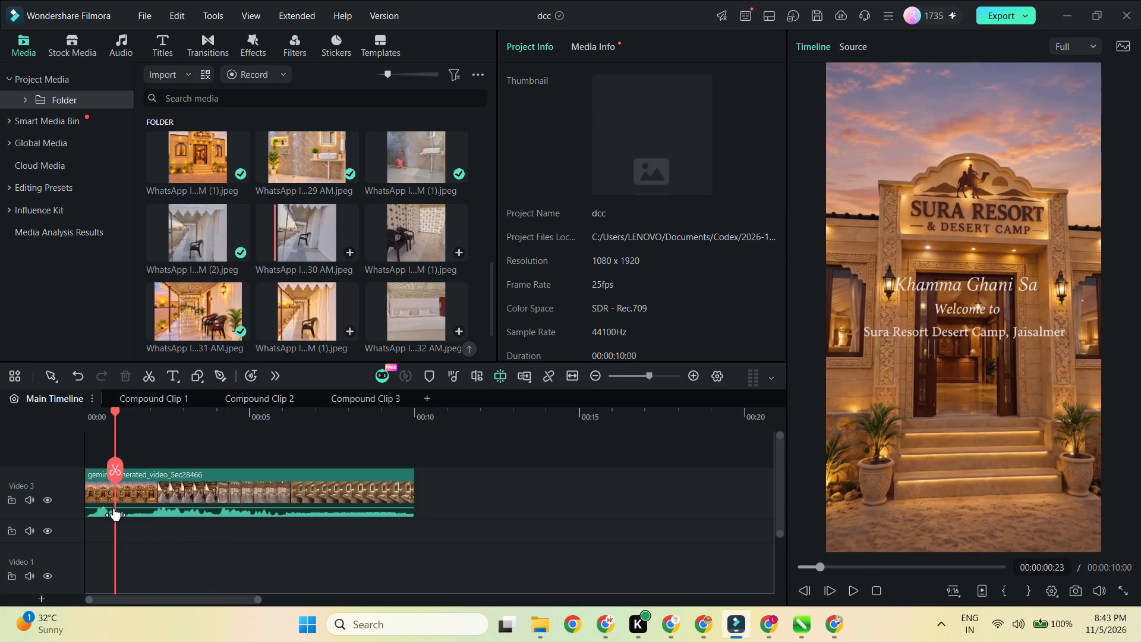
drag(114, 508, 94, 509)
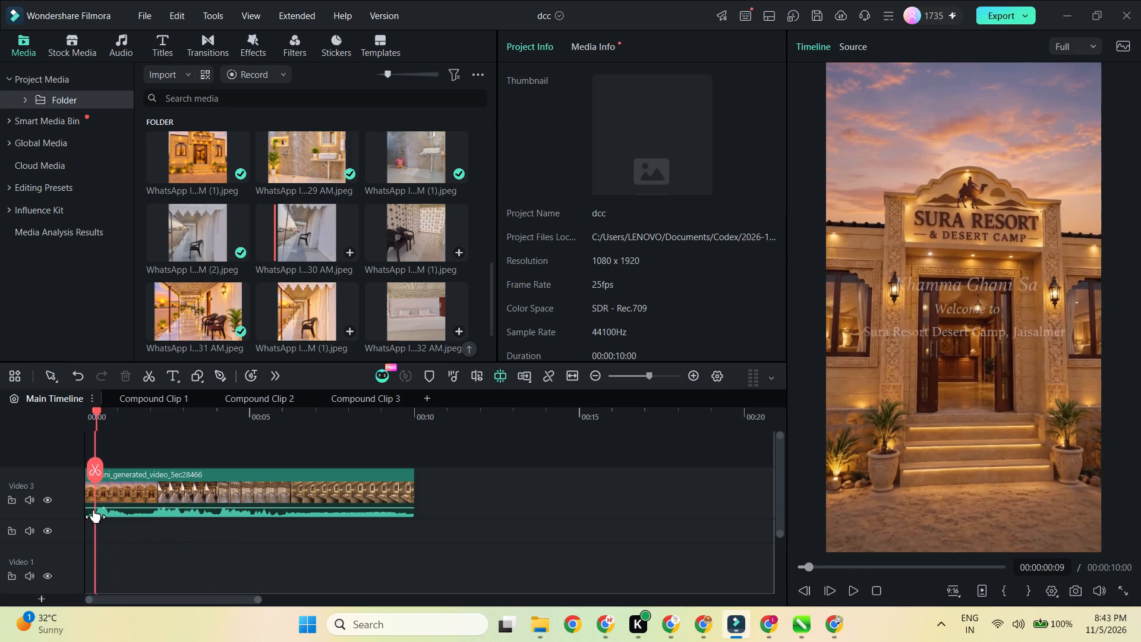
drag(94, 509, 58, 512)
key(space)
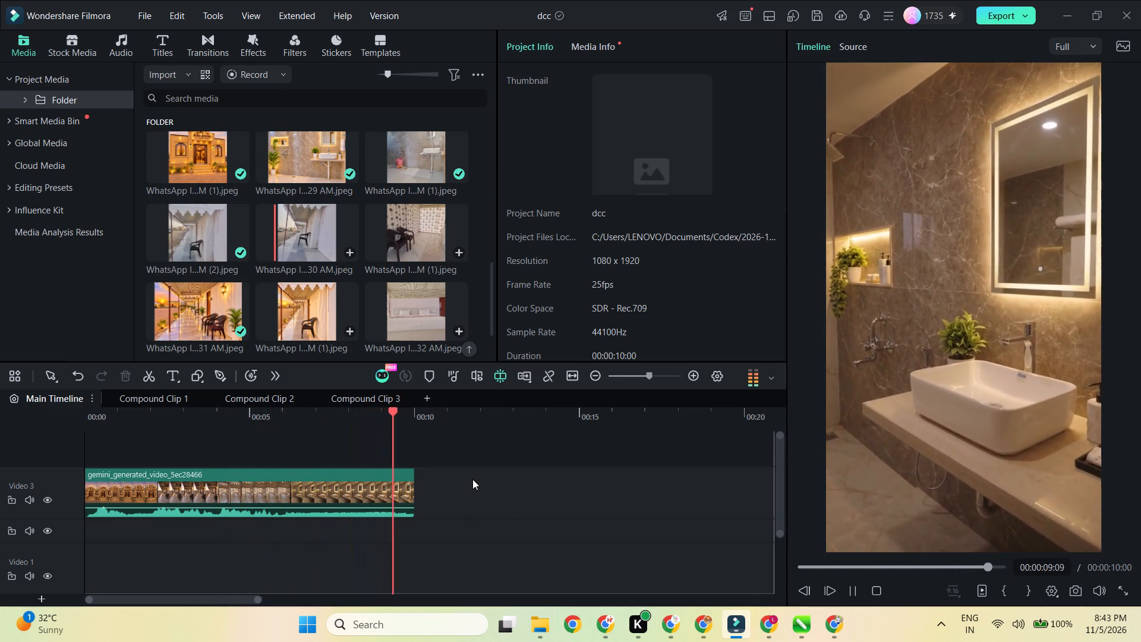
drag(413, 415, 76, 471)
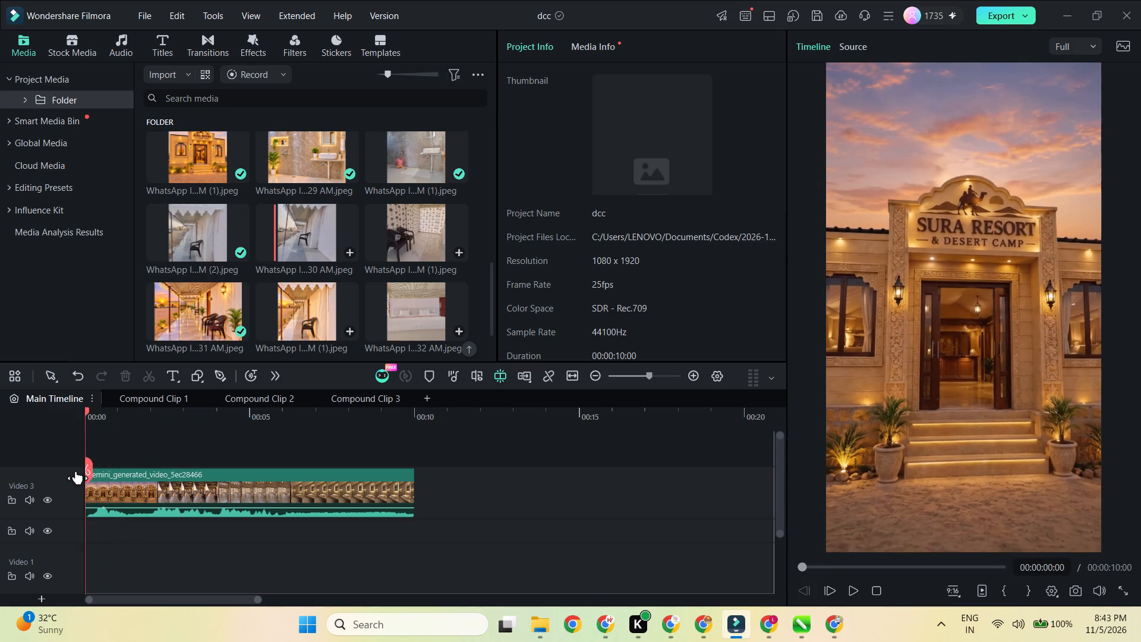
drag(76, 471, 299, 481)
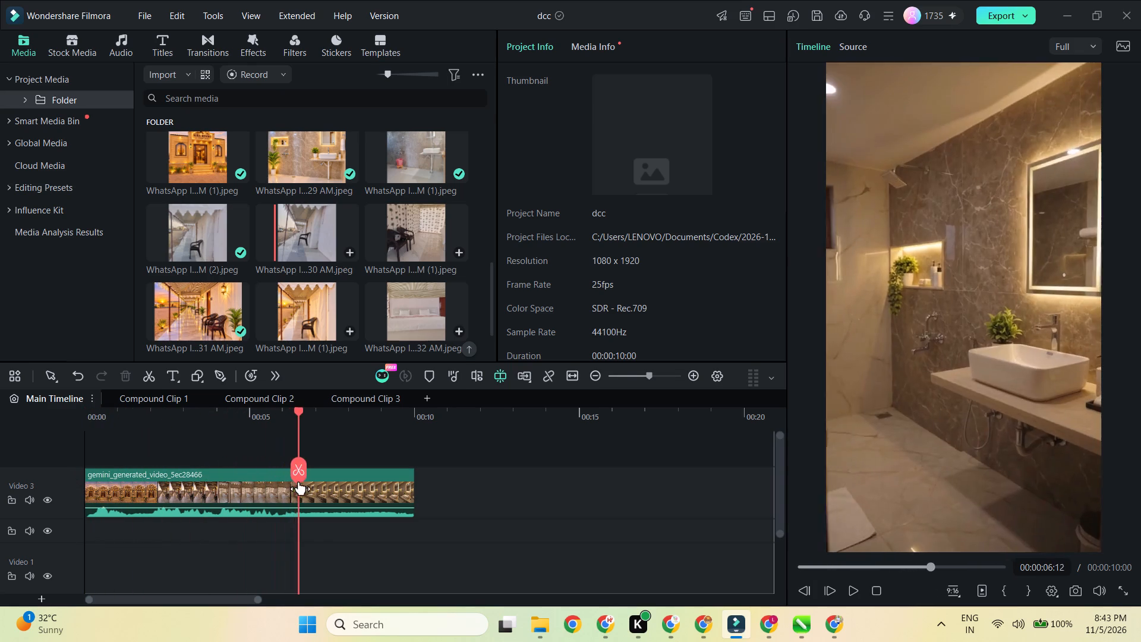
drag(299, 481, 426, 492)
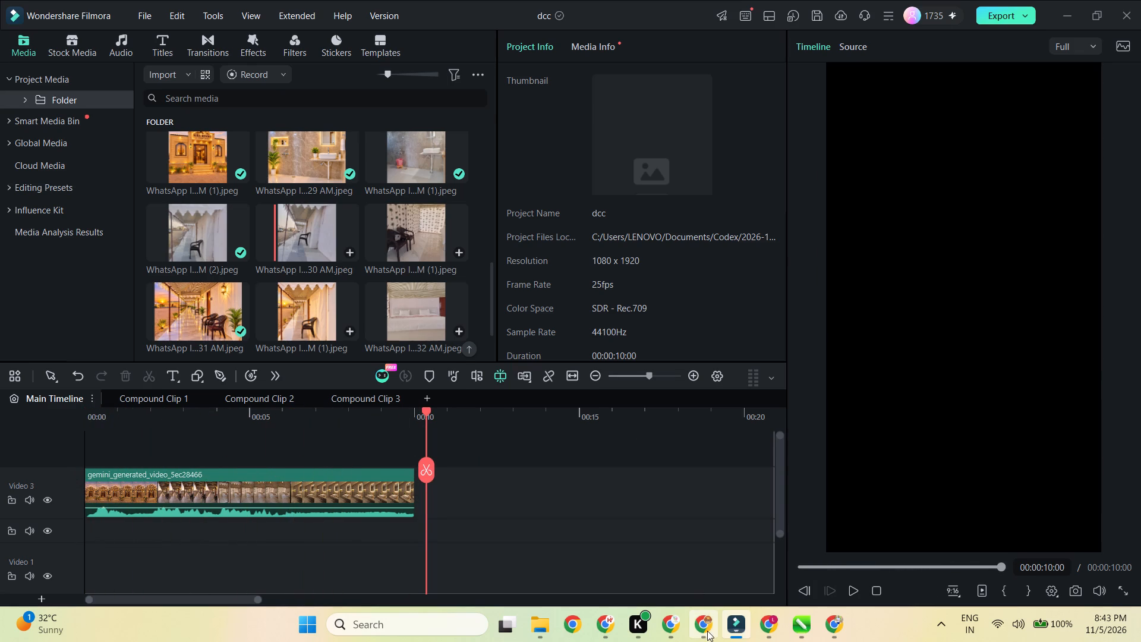